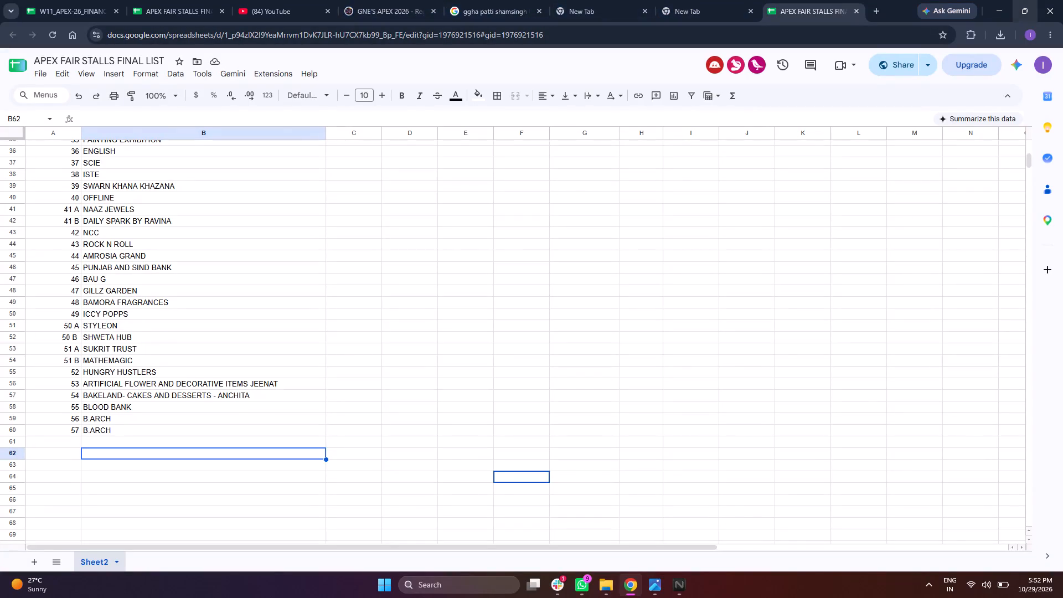
Switch to the GNE'S APEX Chrome profile and check which Google account is signed in.
click(1040, 58)
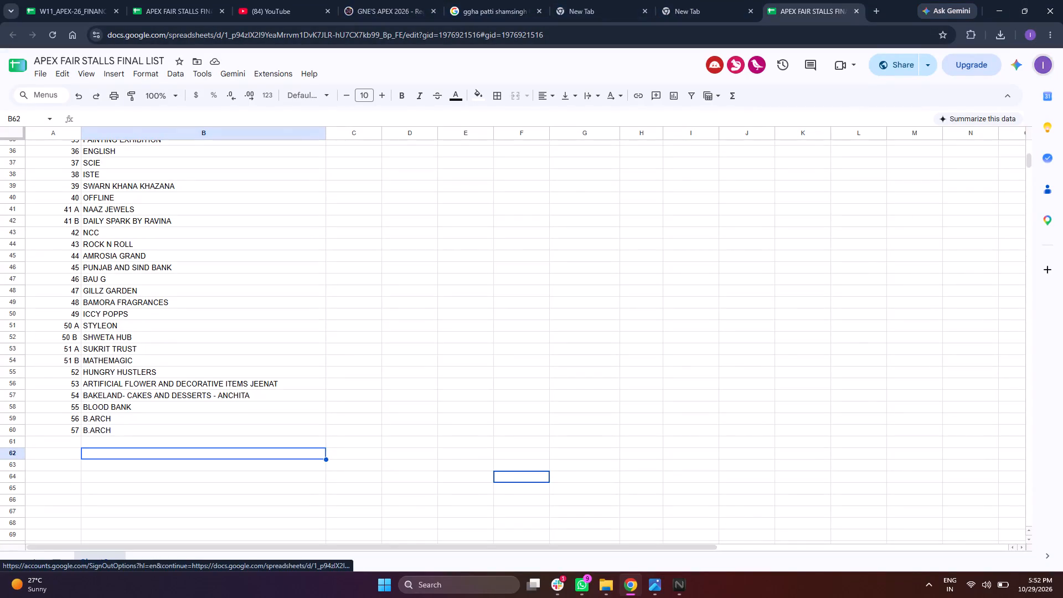
click(1024, 43)
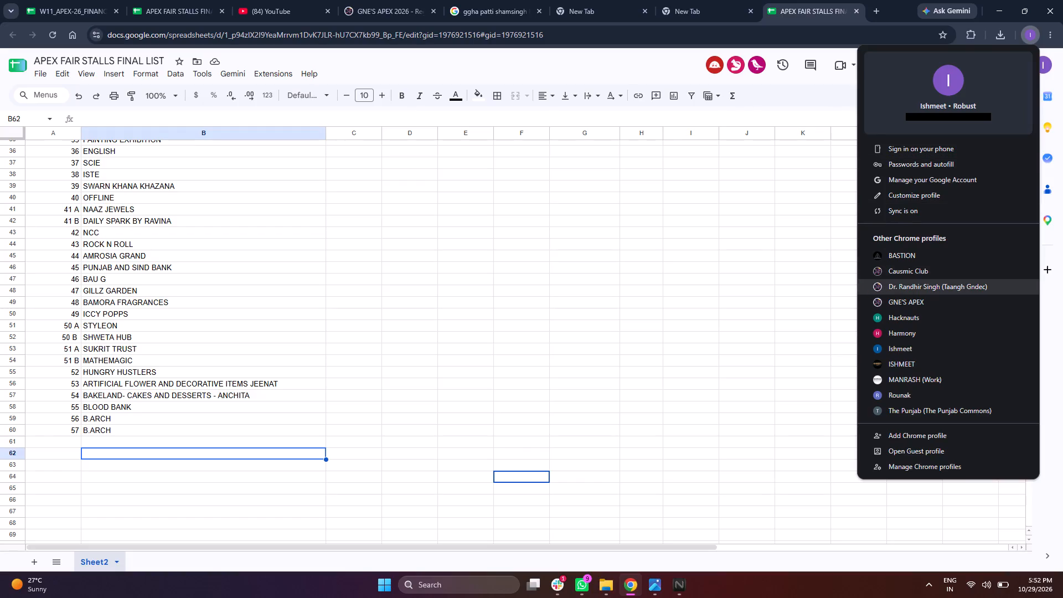
click(933, 300)
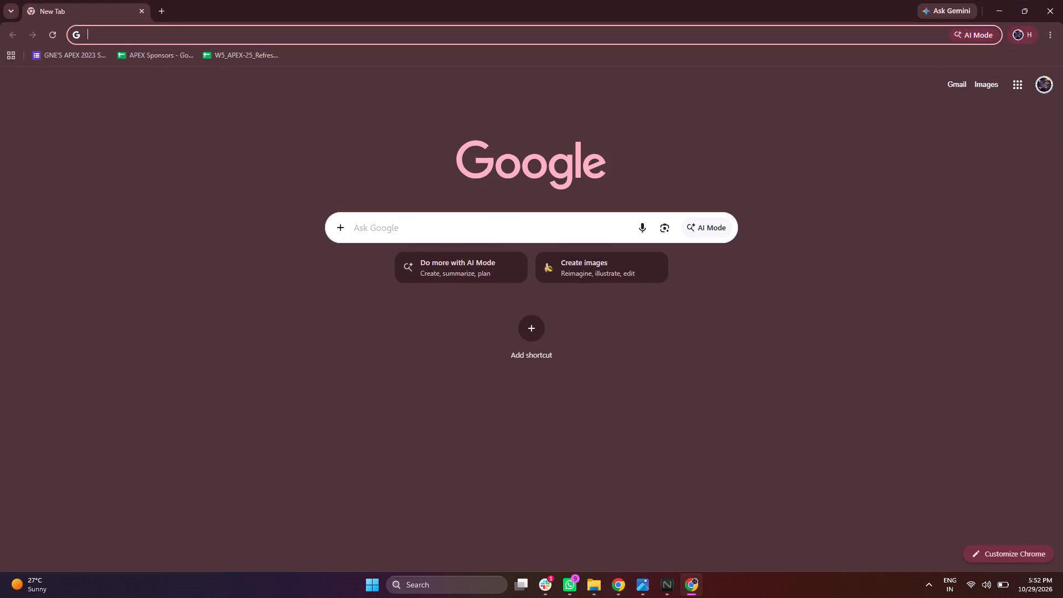
click(1043, 91)
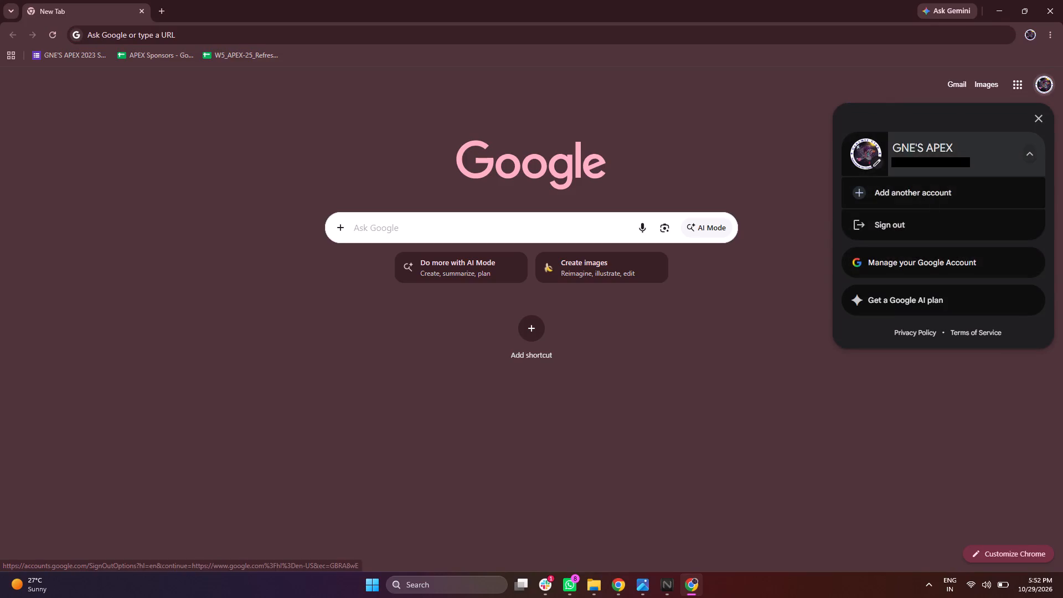
click(724, 107)
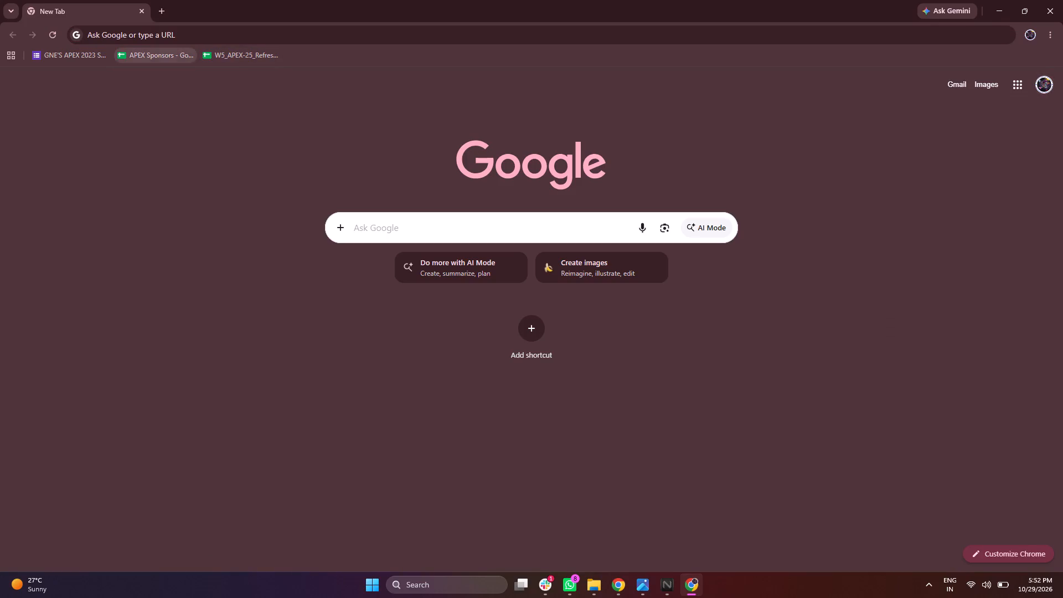
Open Google Sheets in the GNE'S APEX profile.
click(1005, 87)
scroll(951, 253, down, 1)
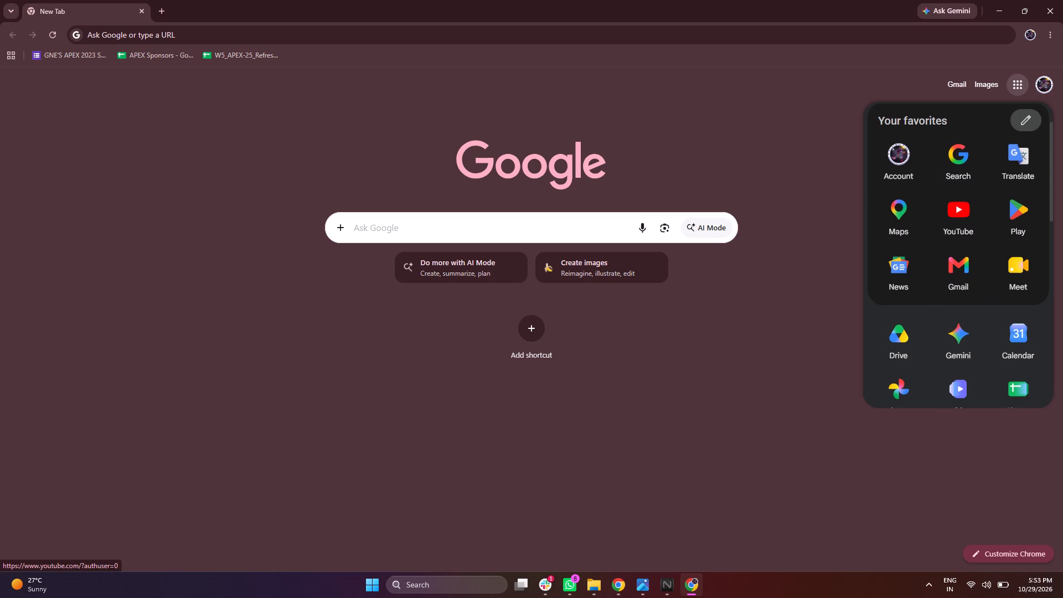
click(1014, 384)
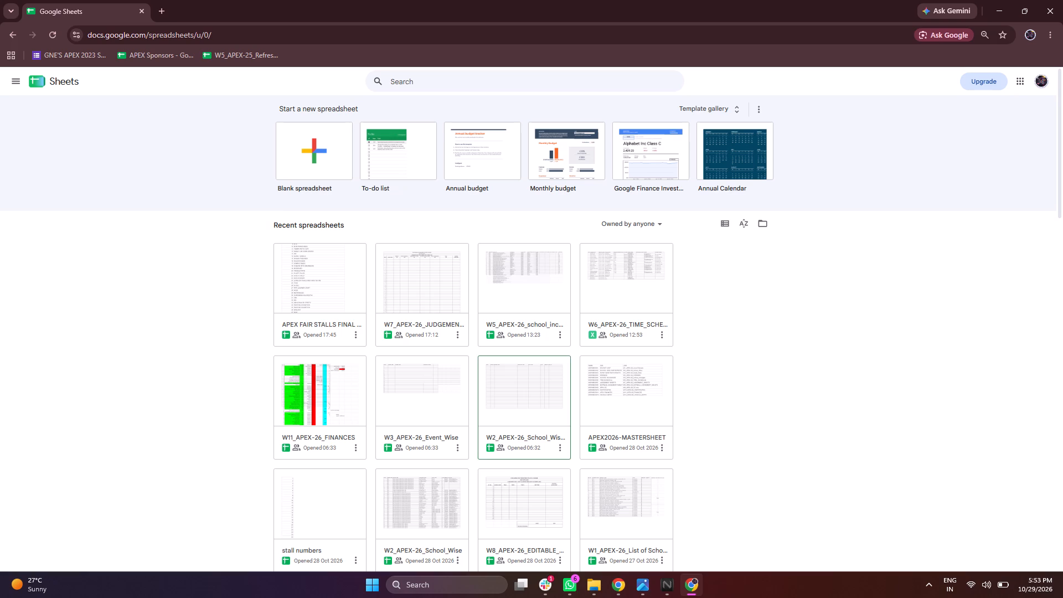
Look through the recent spreadsheets and open W7_APEX-26_JUDGEMENT_SHEETS.
scroll(535, 417, down, 3)
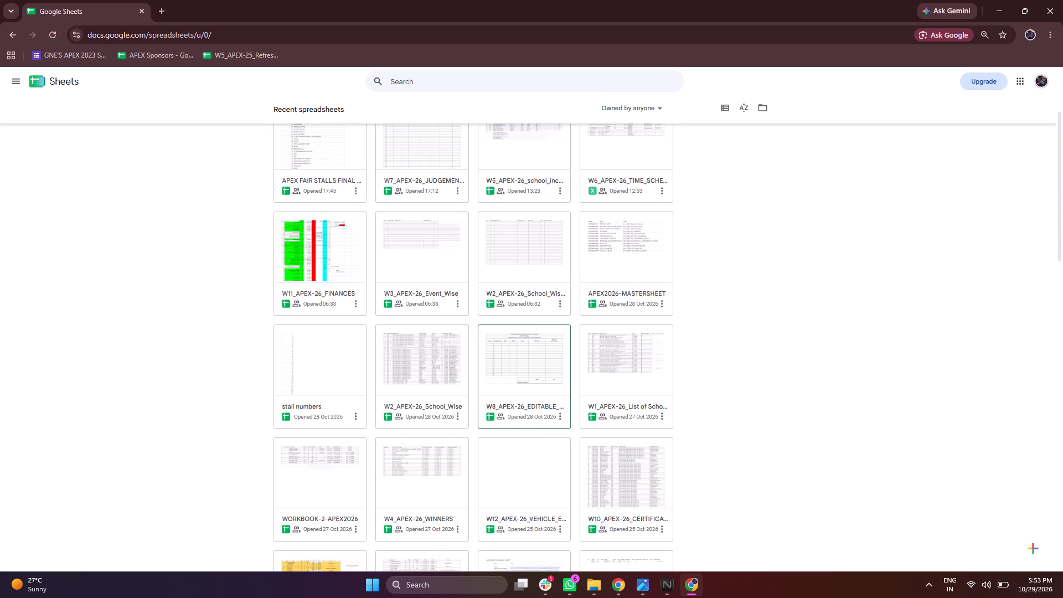
scroll(526, 387, down, 2)
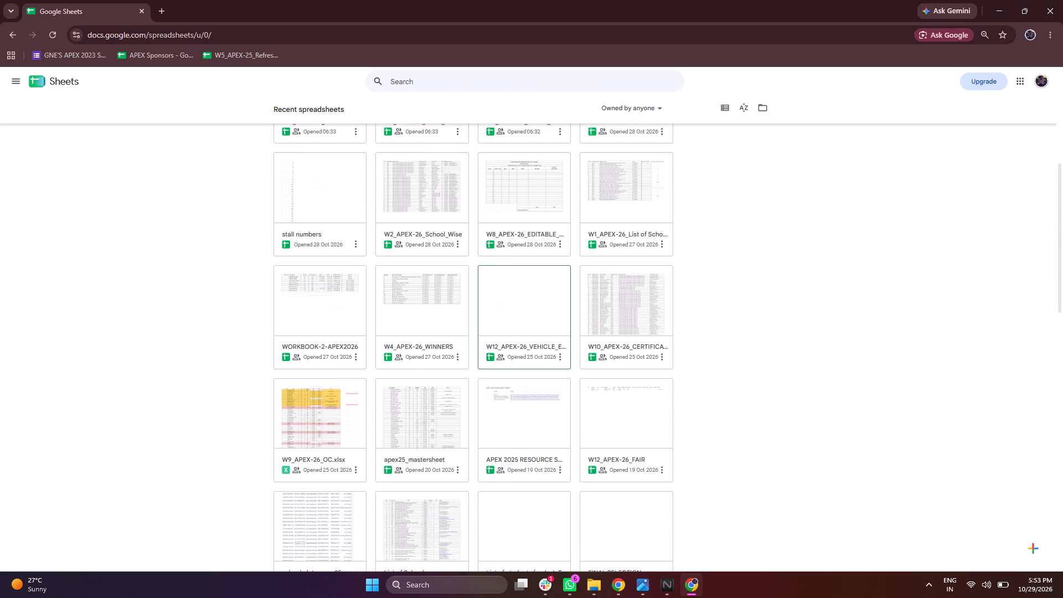
scroll(526, 387, down, 1)
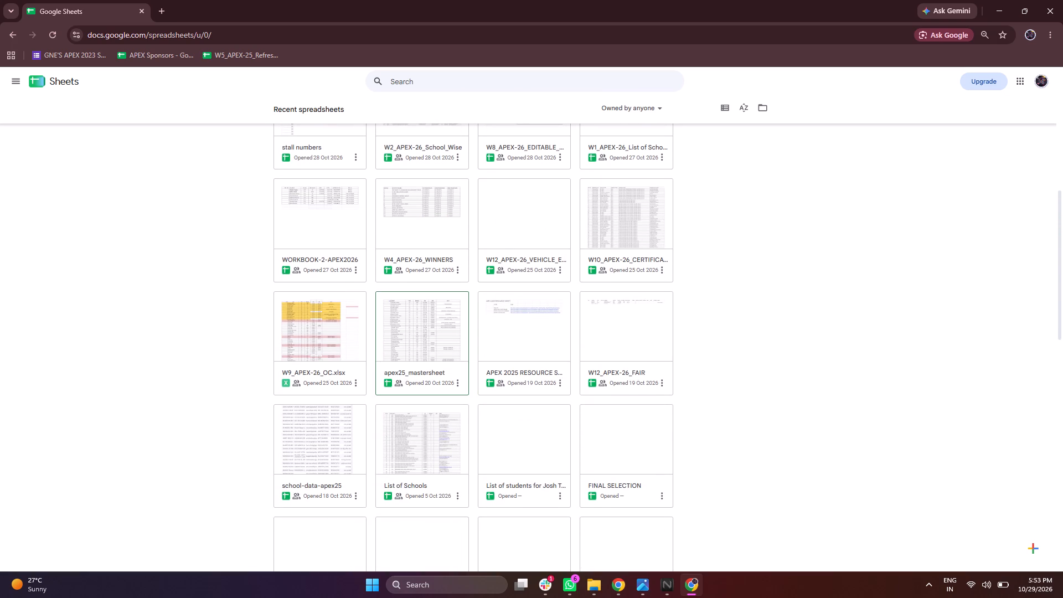
scroll(422, 360, down, 1)
scroll(492, 396, down, 1)
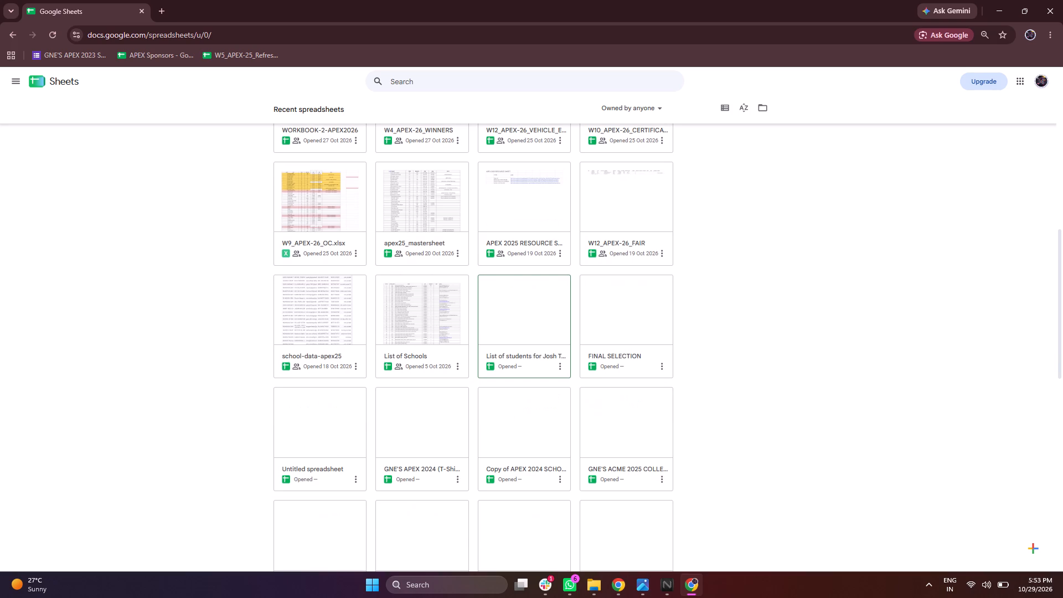
scroll(455, 467, down, 1)
scroll(472, 398, up, 2)
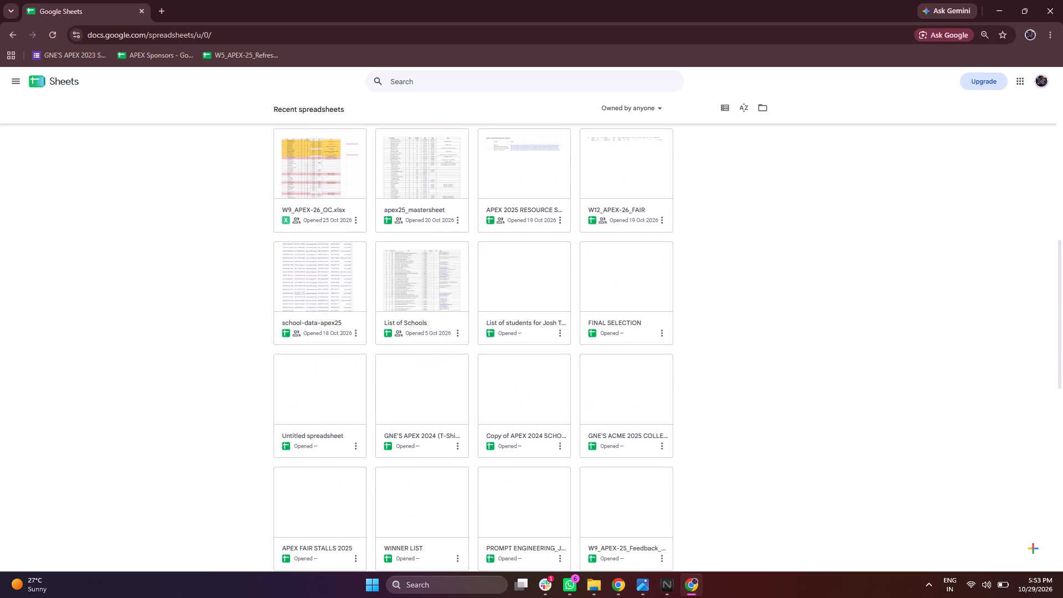
scroll(472, 398, up, 5)
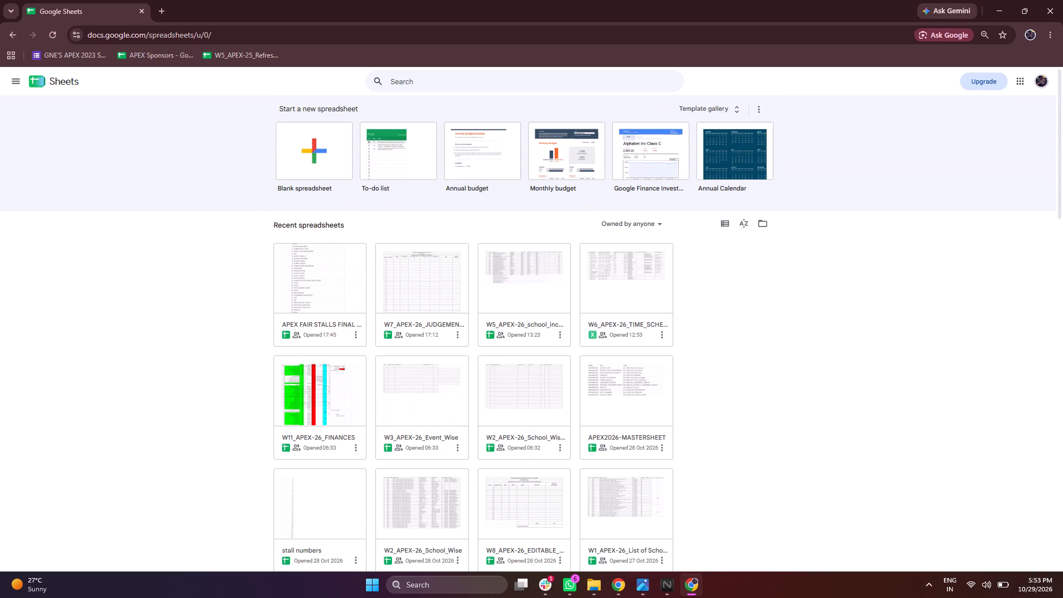
click(435, 315)
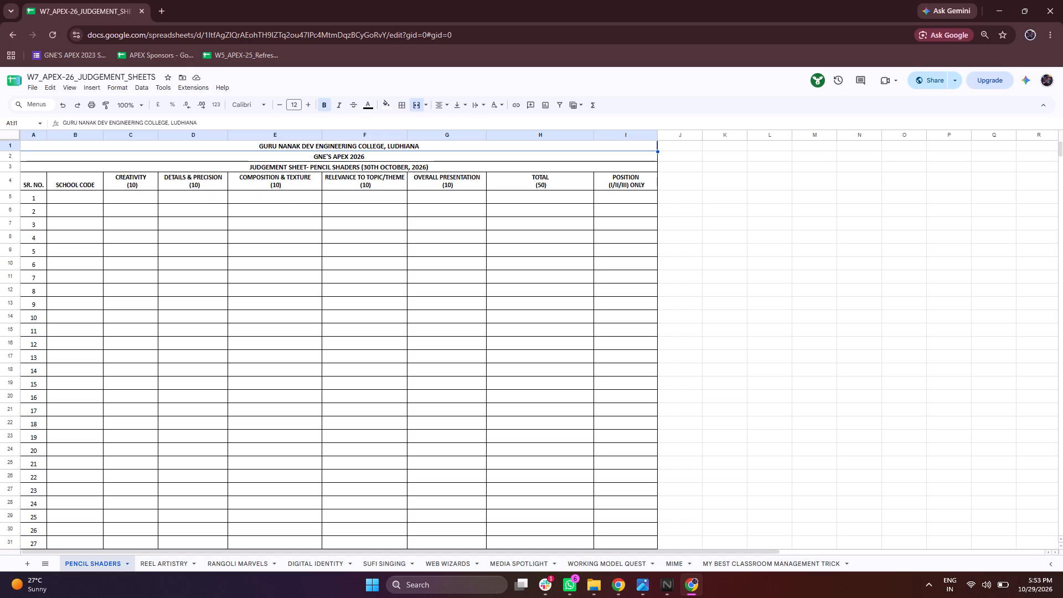
Examine the row numbering and layout of the PENCIL SHADERS and REEL ARTISTRY judgement sheets.
scroll(435, 315, down, 2)
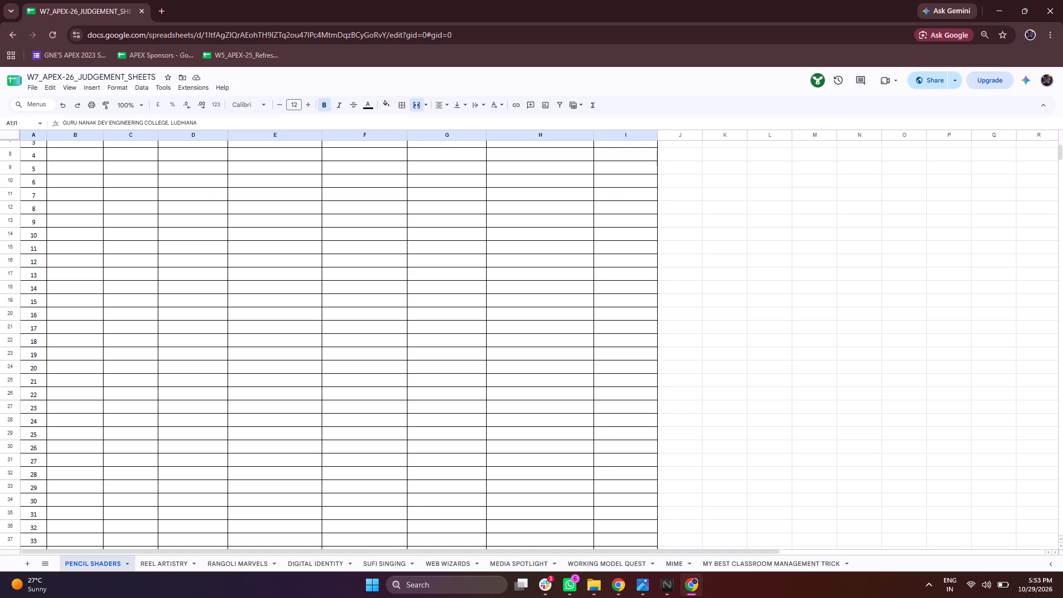
scroll(435, 315, down, 2)
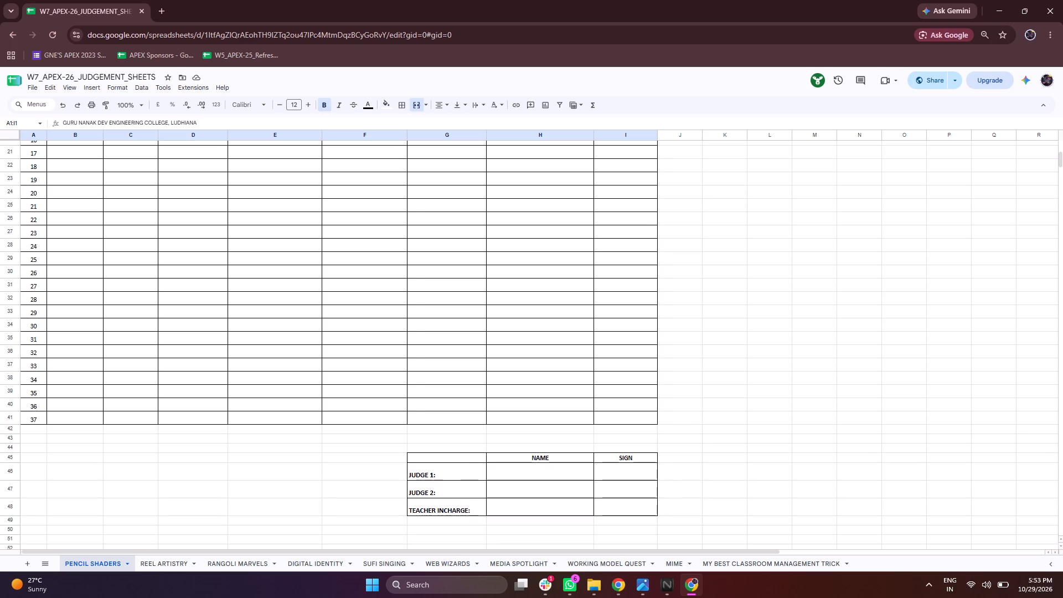
click(166, 559)
scroll(221, 494, down, 1)
scroll(221, 494, up, 1)
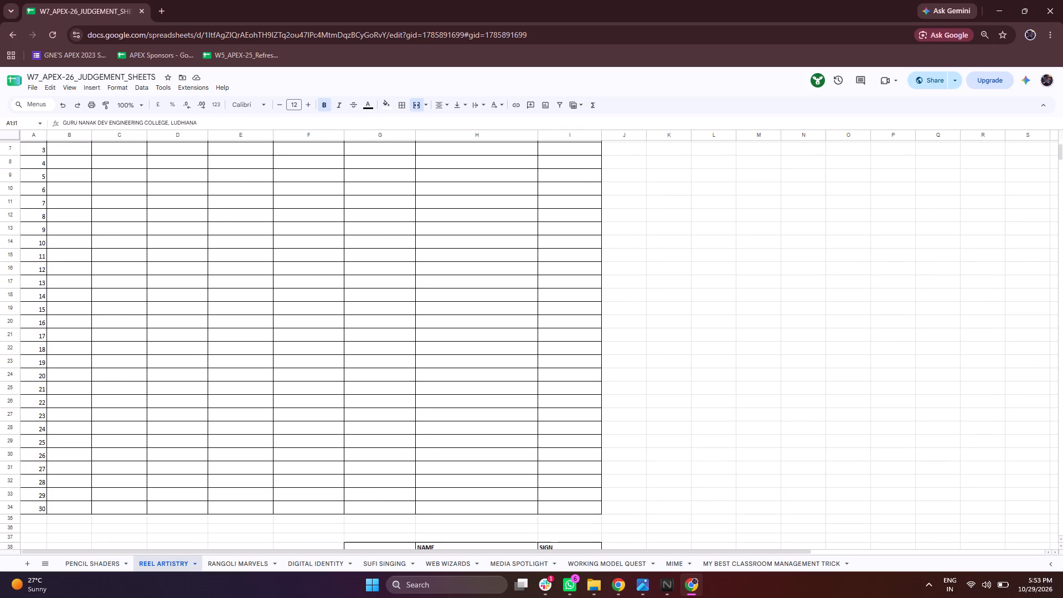
scroll(221, 494, up, 1)
click(108, 565)
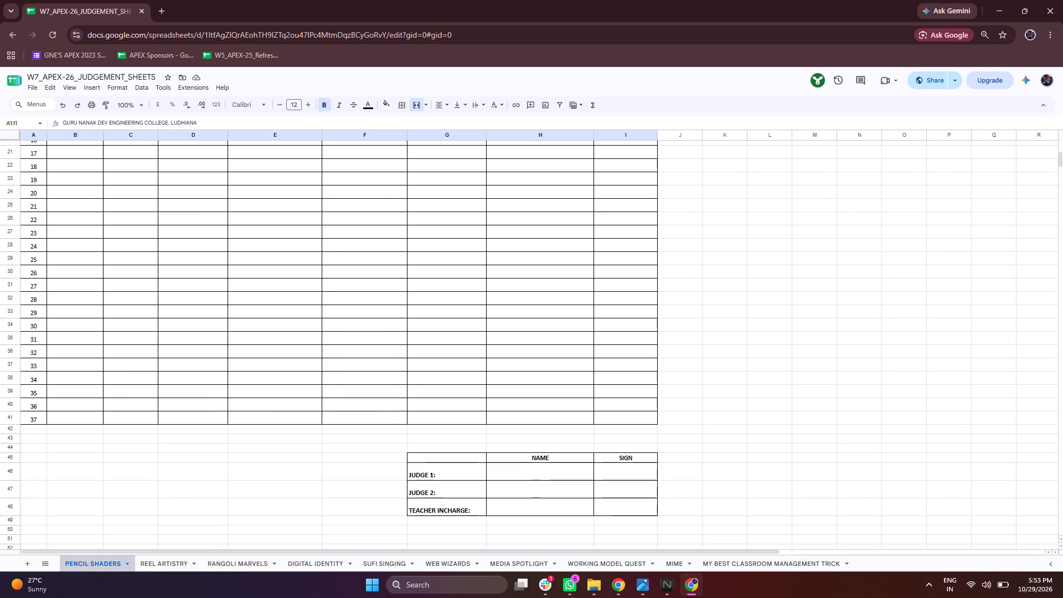
scroll(191, 534, up, 4)
Print one copy of all pages of the REEL ARTISTRY judgement sheet on the Canon MF3010, after reviewing the print preview.
click(156, 564)
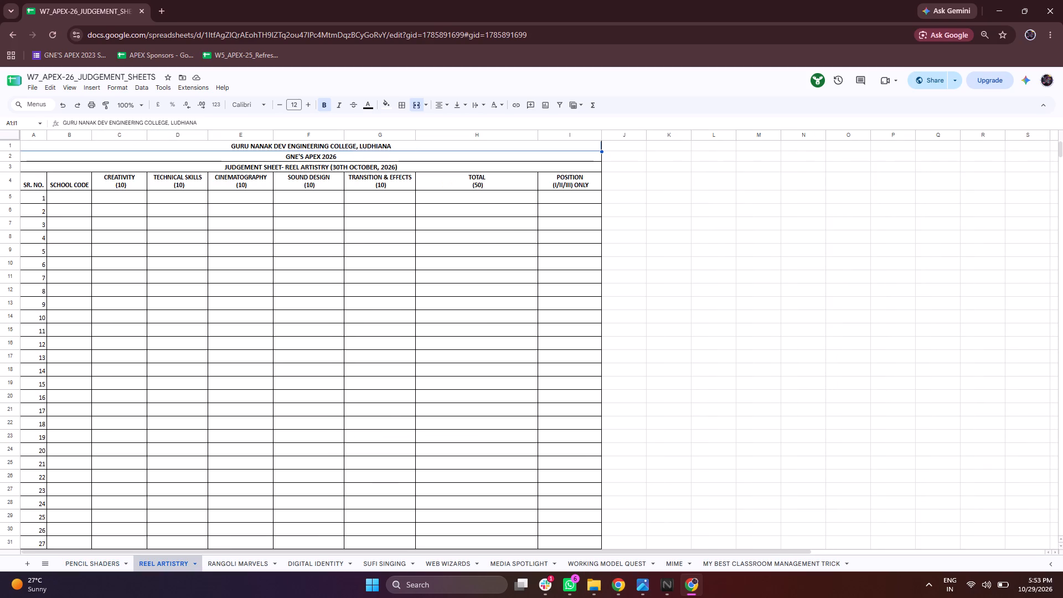
key(ctrl+p)
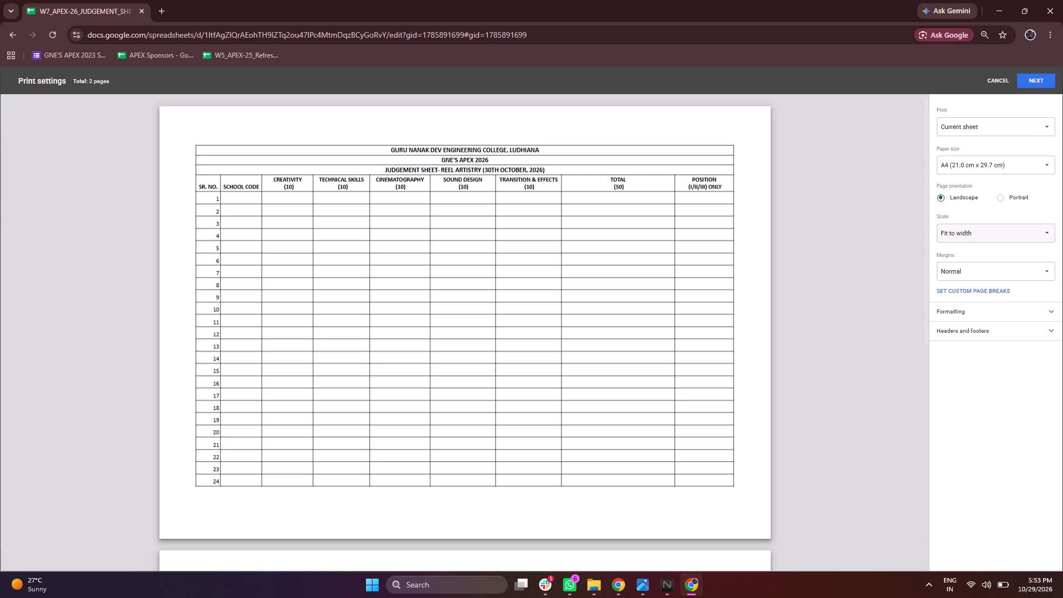
scroll(761, 331, down, 1)
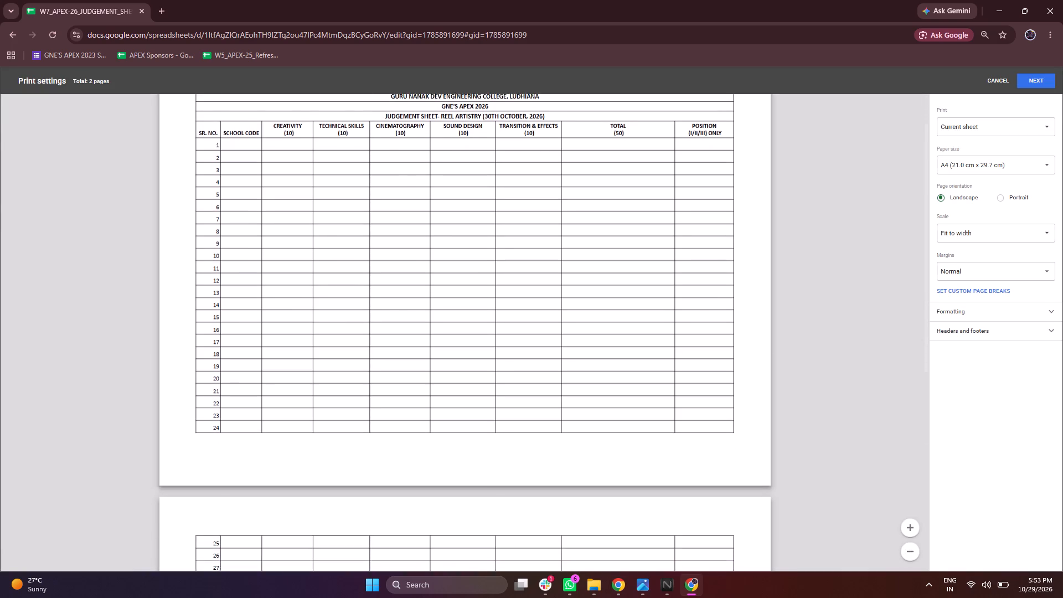
scroll(804, 190, down, 2)
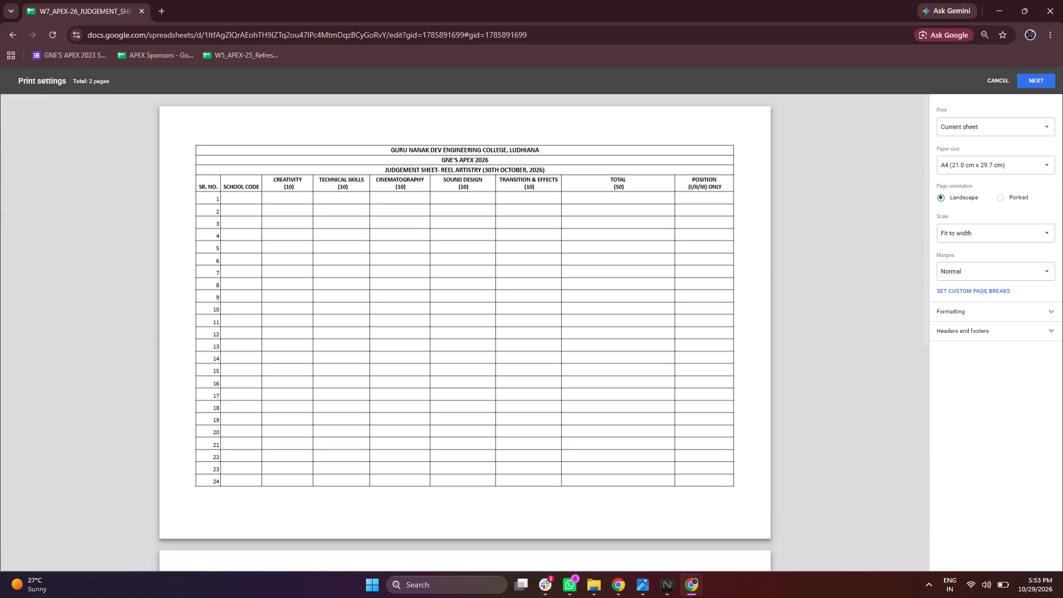
click(1036, 79)
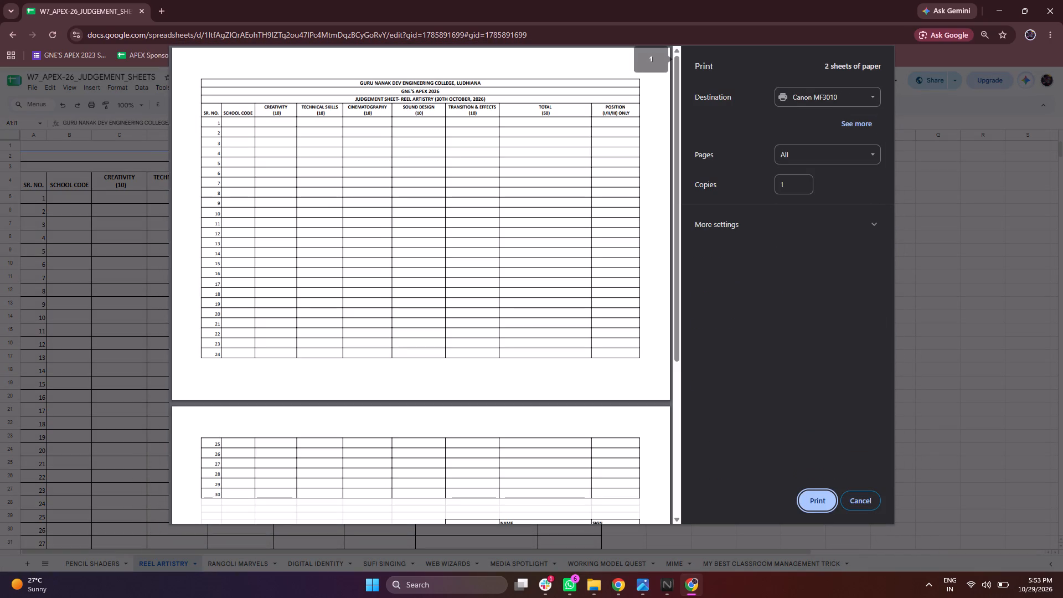
scroll(630, 432, down, 3)
scroll(630, 432, up, 4)
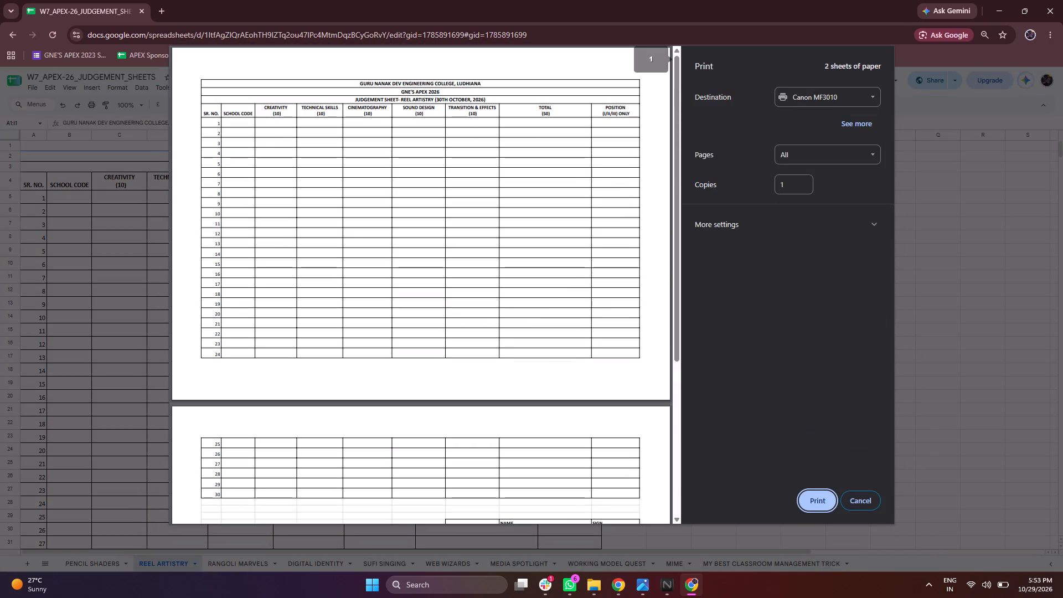
click(812, 497)
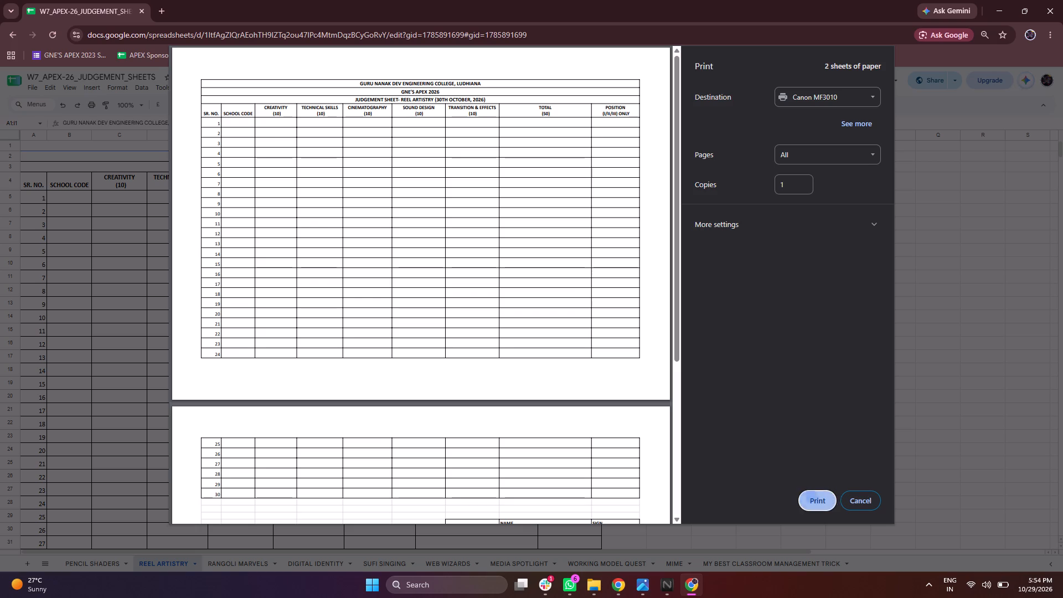
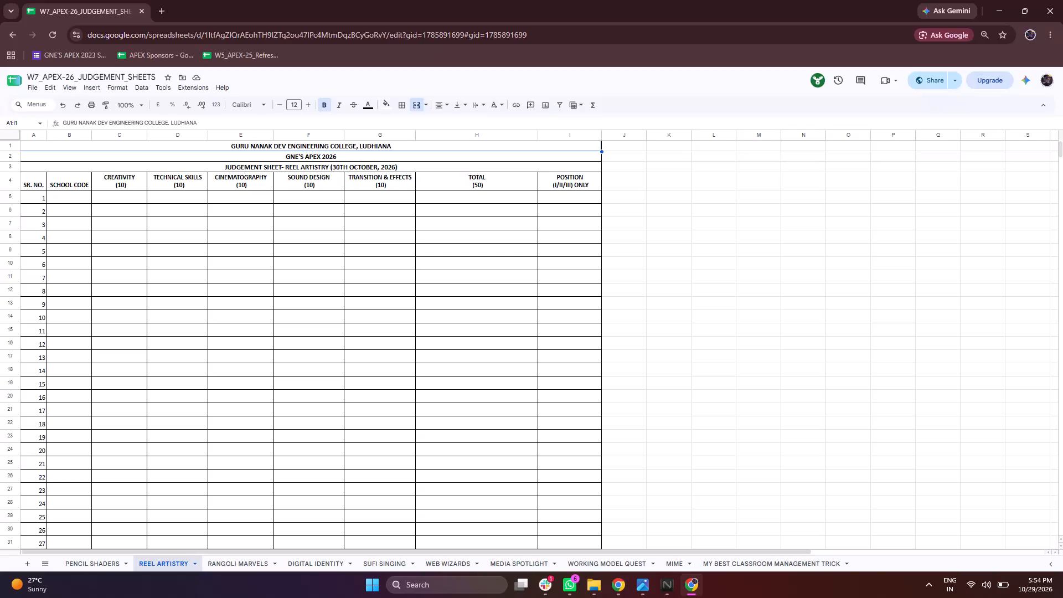
Print another single copy of all pages of the REEL ARTISTRY judgement sheet on the Canon MF3010.
key(ctrl+p)
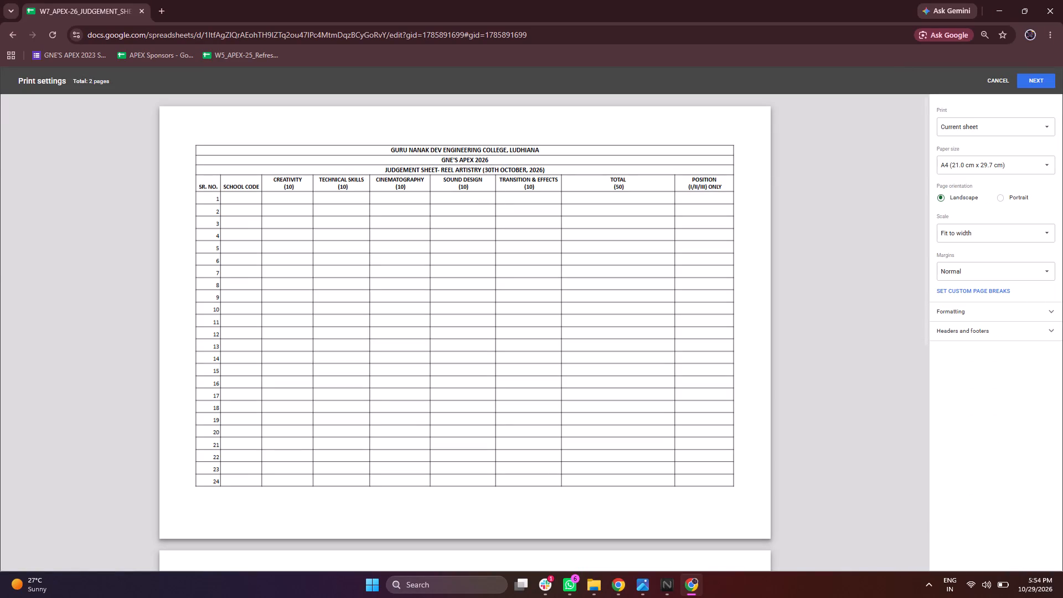
click(1029, 86)
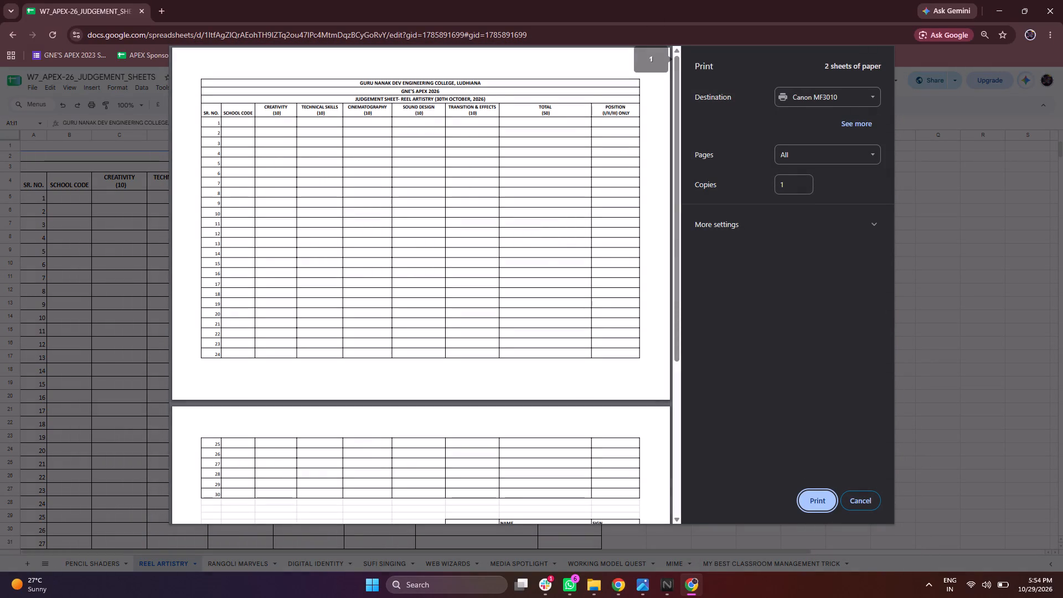
click(819, 495)
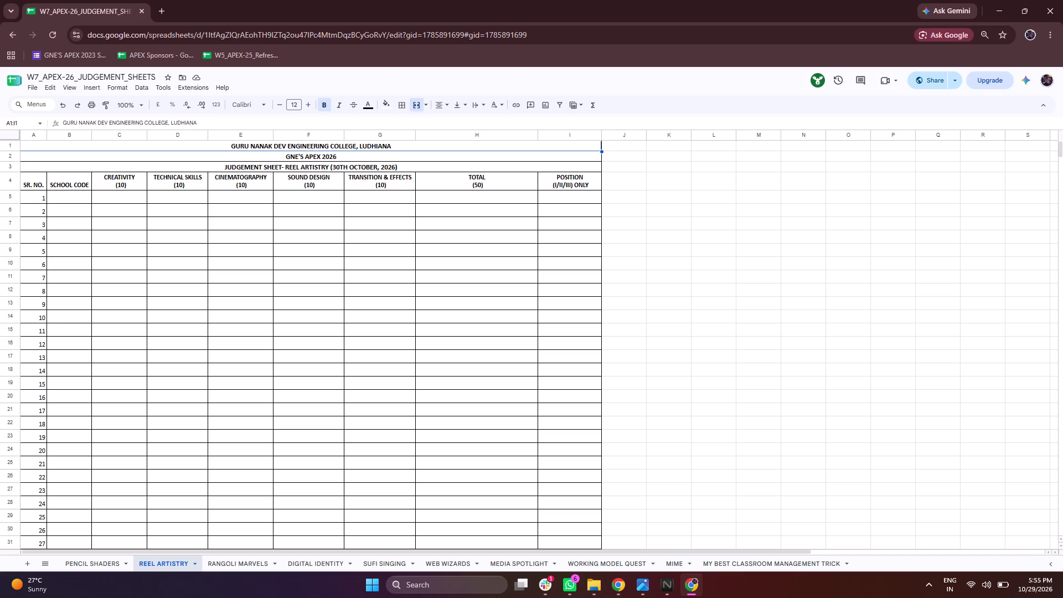
Print three collated copies of all pages of the REEL ARTISTRY judgement sheet on the Canon MF3010.
key(ctrl+p)
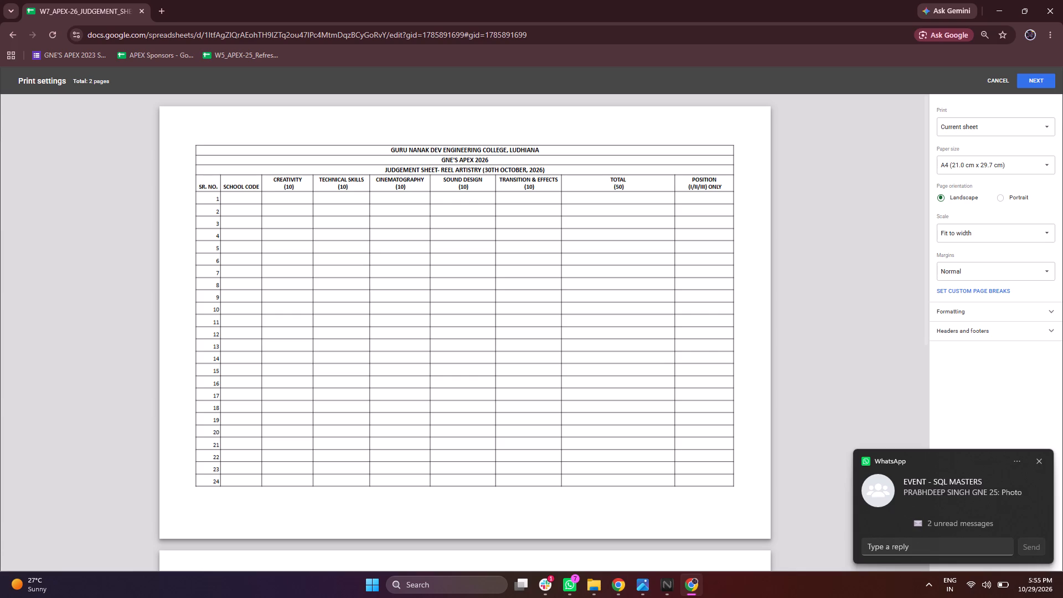
click(1038, 76)
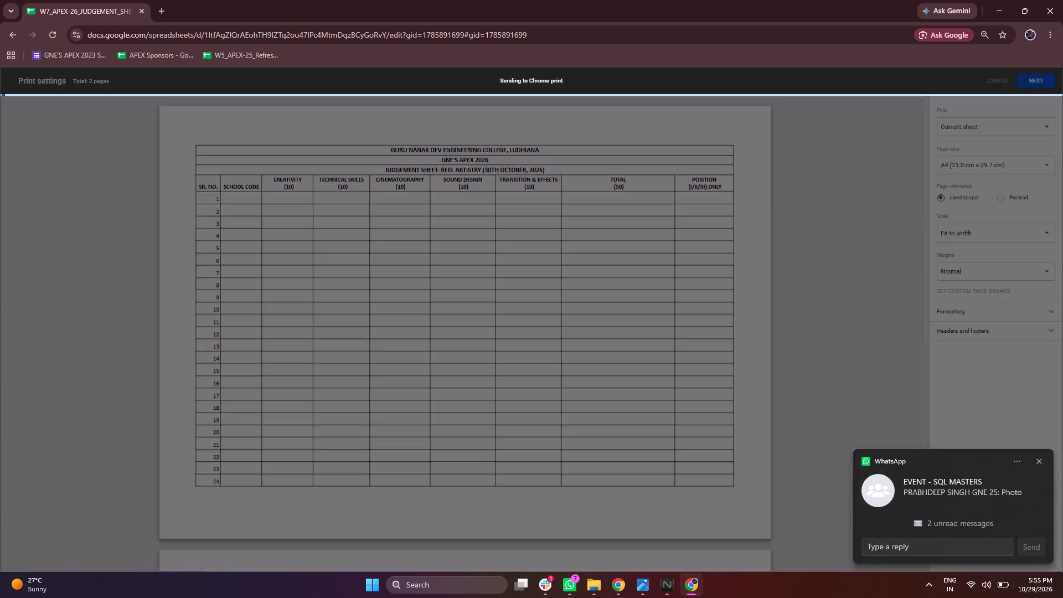
click(797, 180)
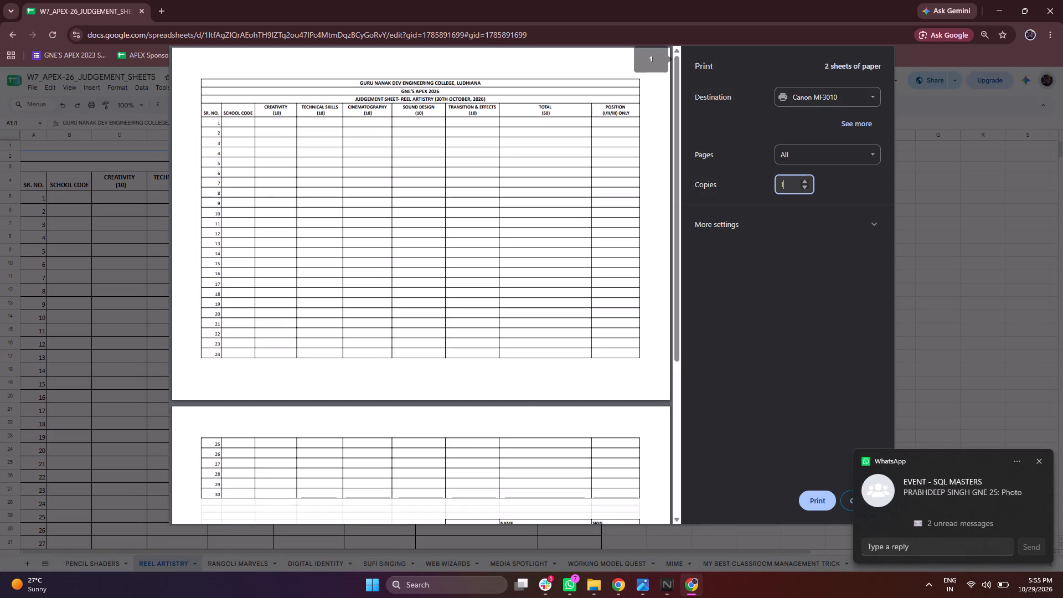
key(BackSpace)
key(3)
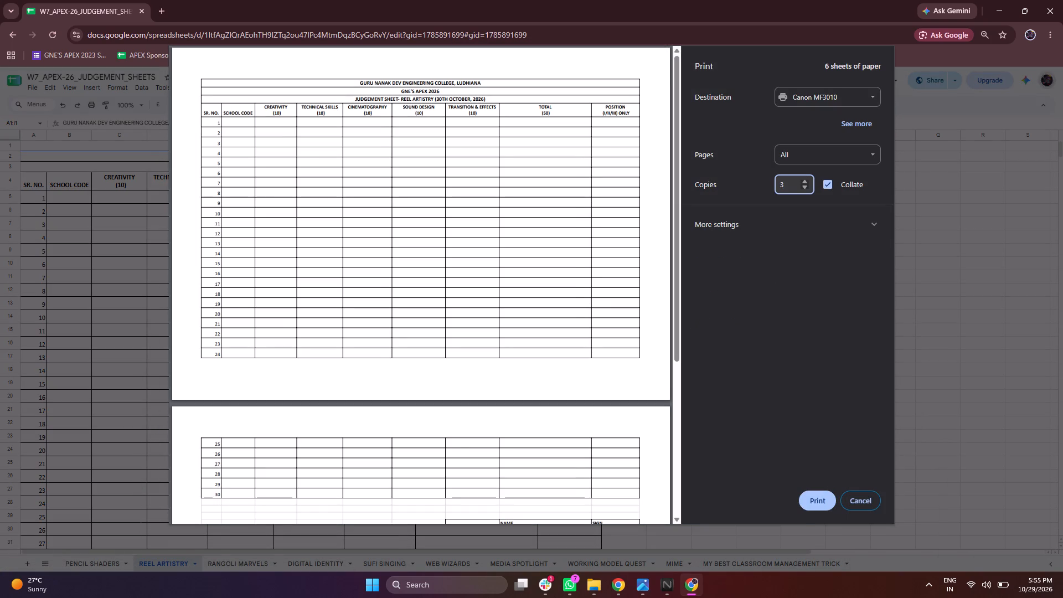
click(832, 183)
click(832, 183)
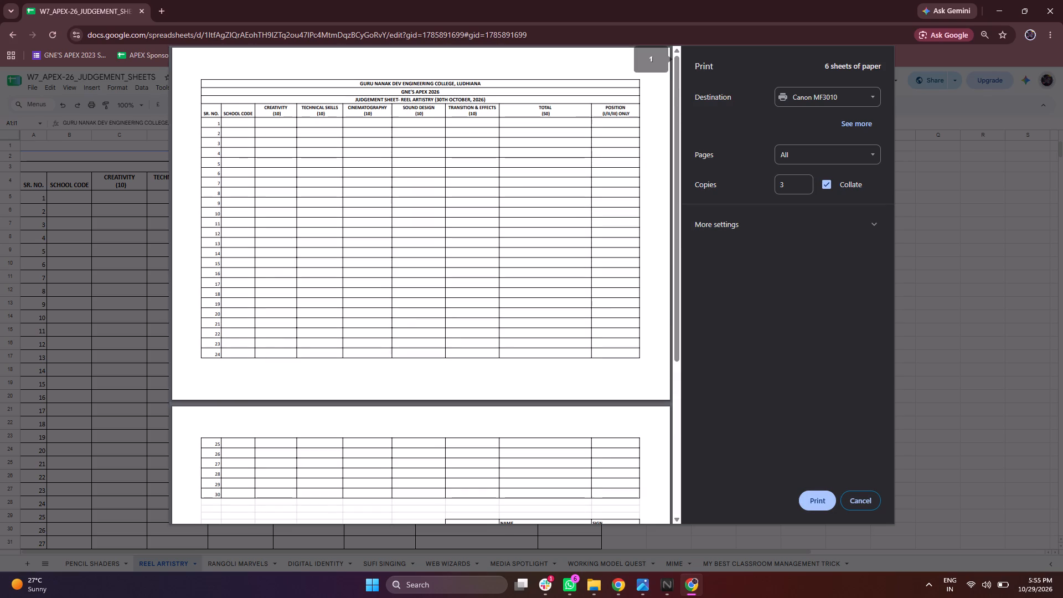
click(804, 503)
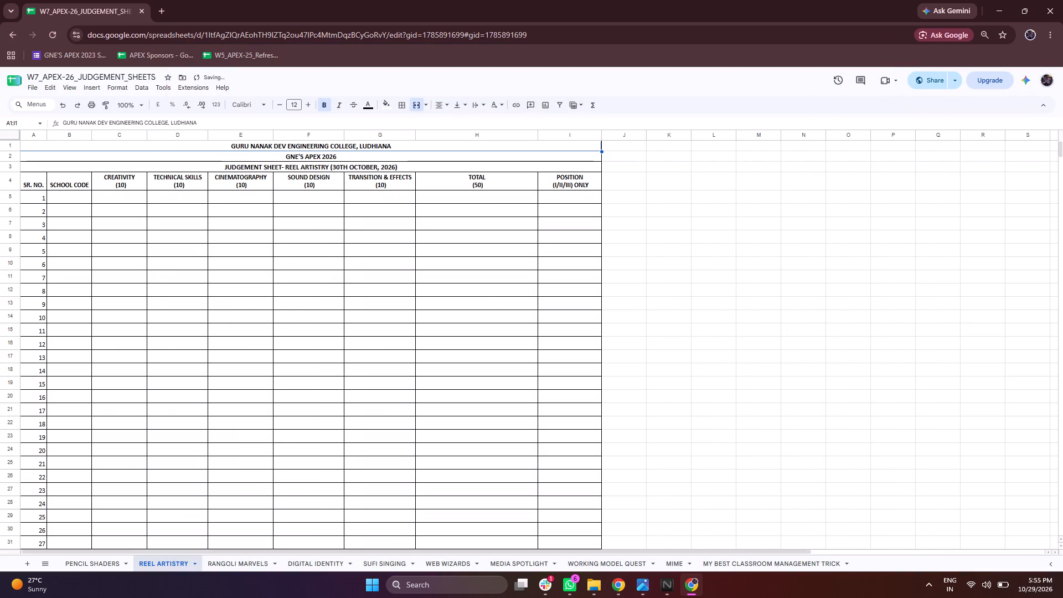
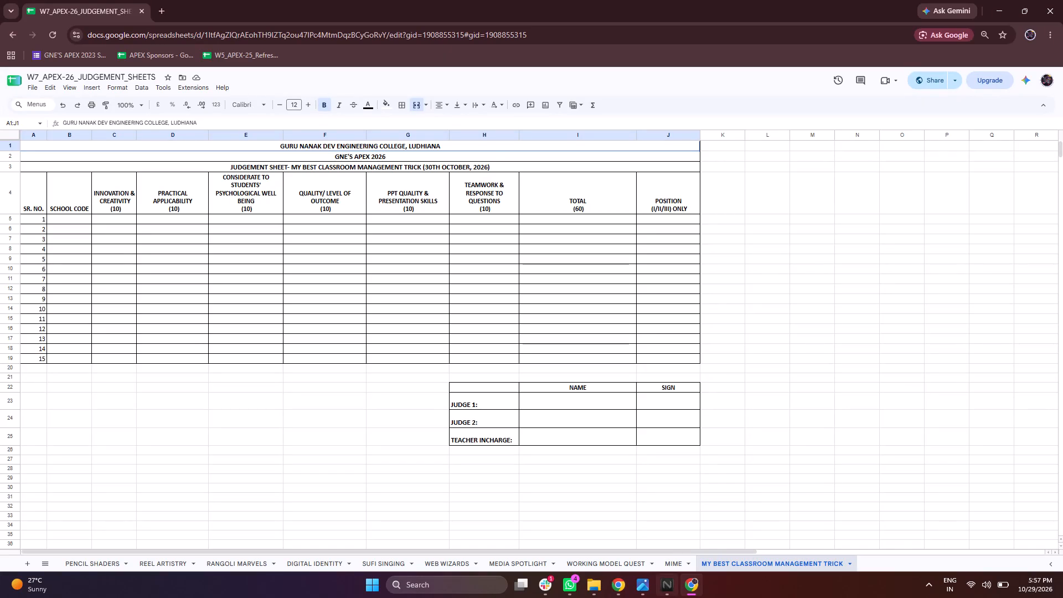
Print one copy of all pages of the PENCIL SHADERS judgement sheet in A4 landscape on the Canon MF3010.
click(122, 556)
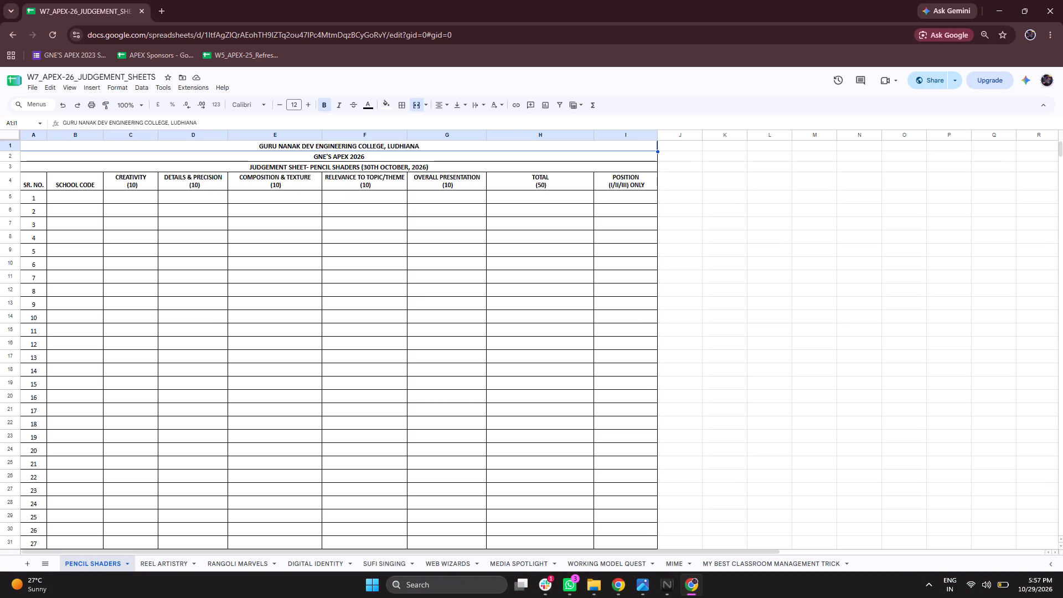
key(ctrl+p)
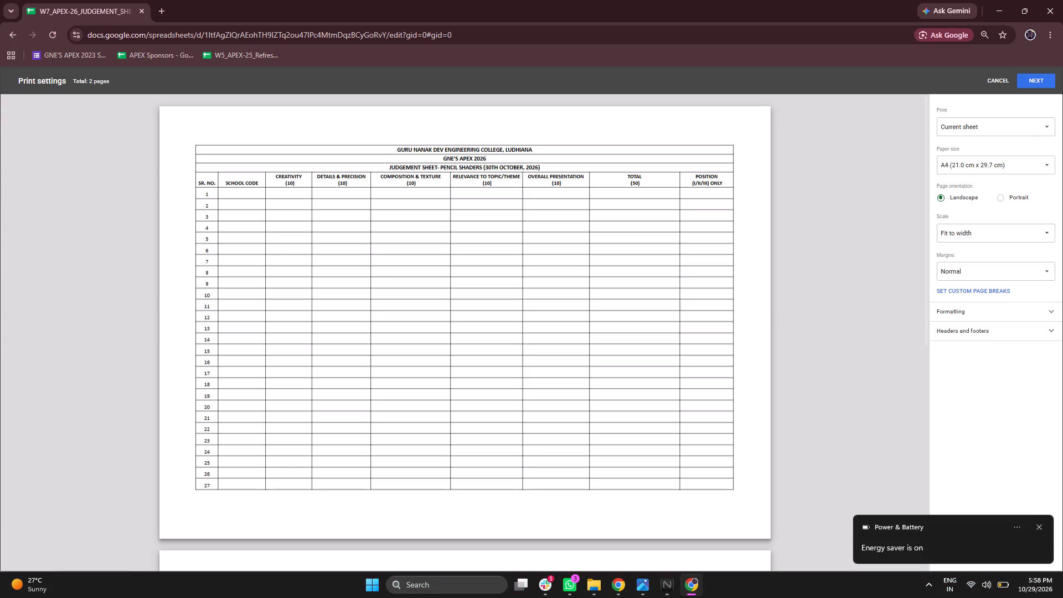
click(1044, 84)
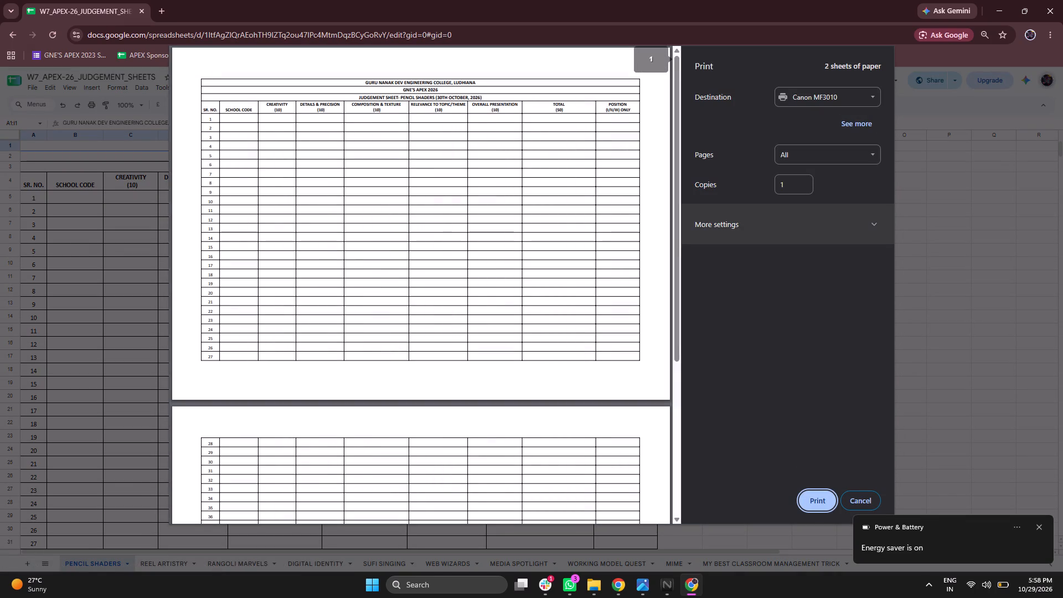
scroll(628, 357, down, 3)
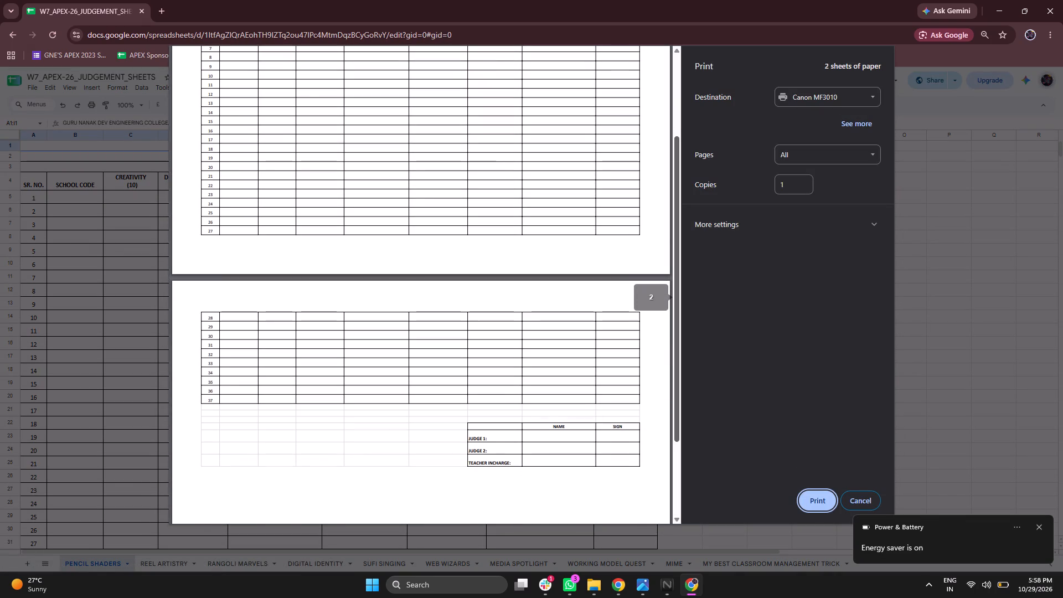
click(818, 494)
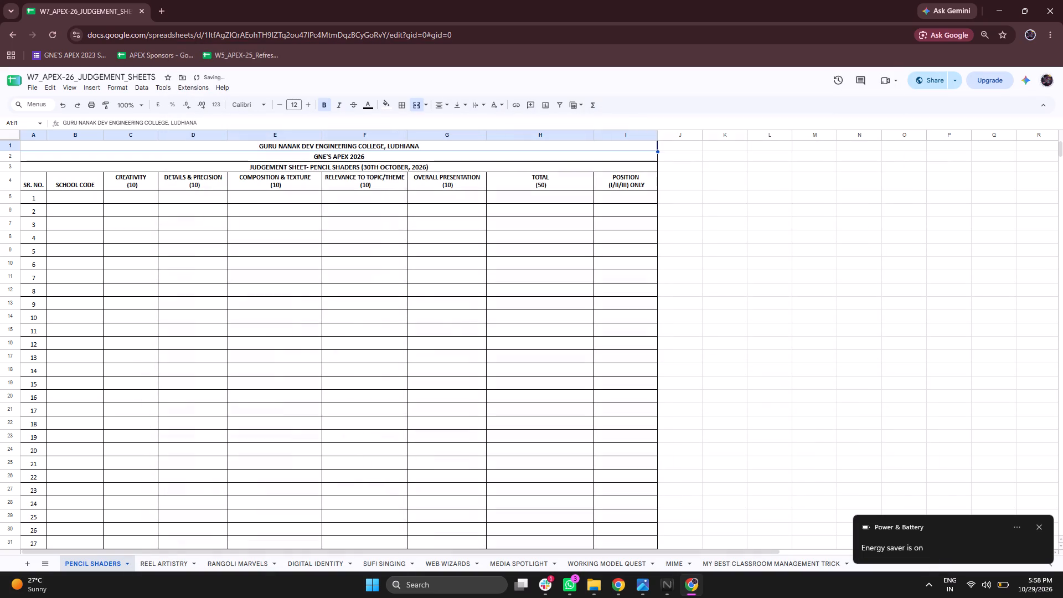
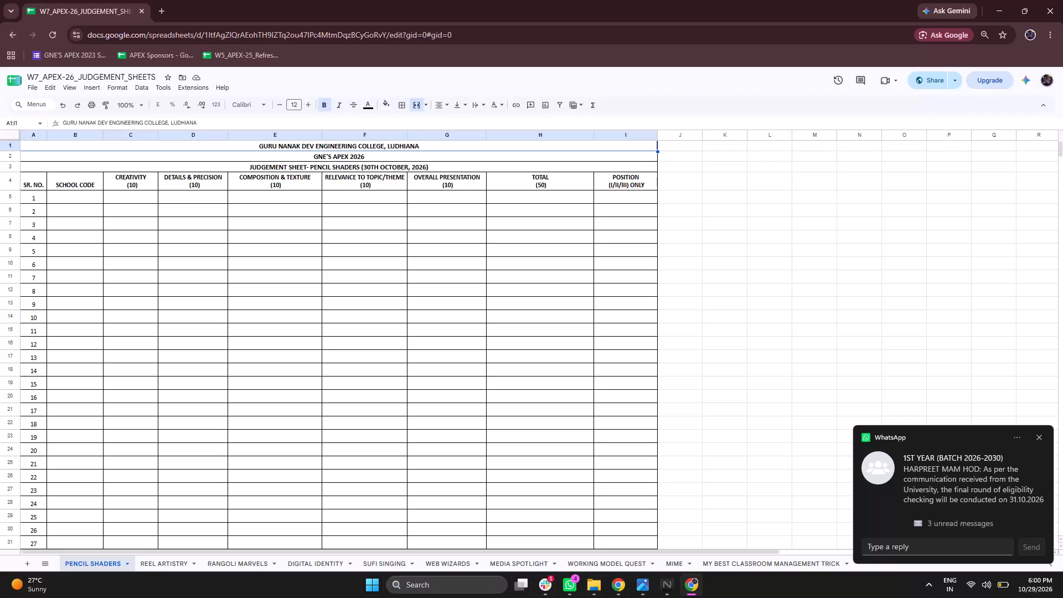
Set the print scale of the RANGOLI MARVELS judgement sheet to Fit to width.
click(267, 571)
scroll(299, 498, right, 1)
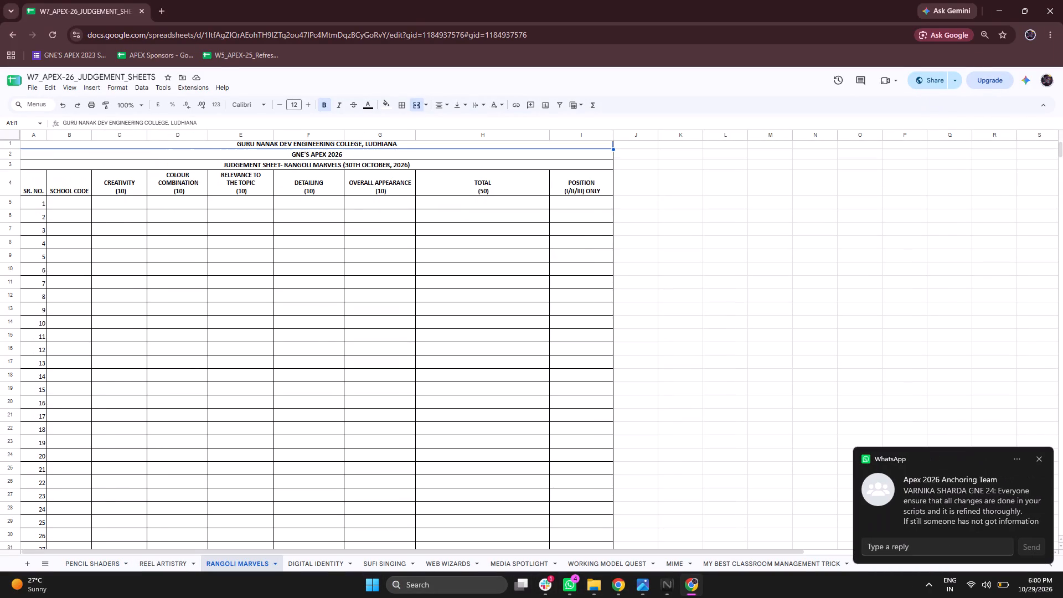
key(ctrl+p)
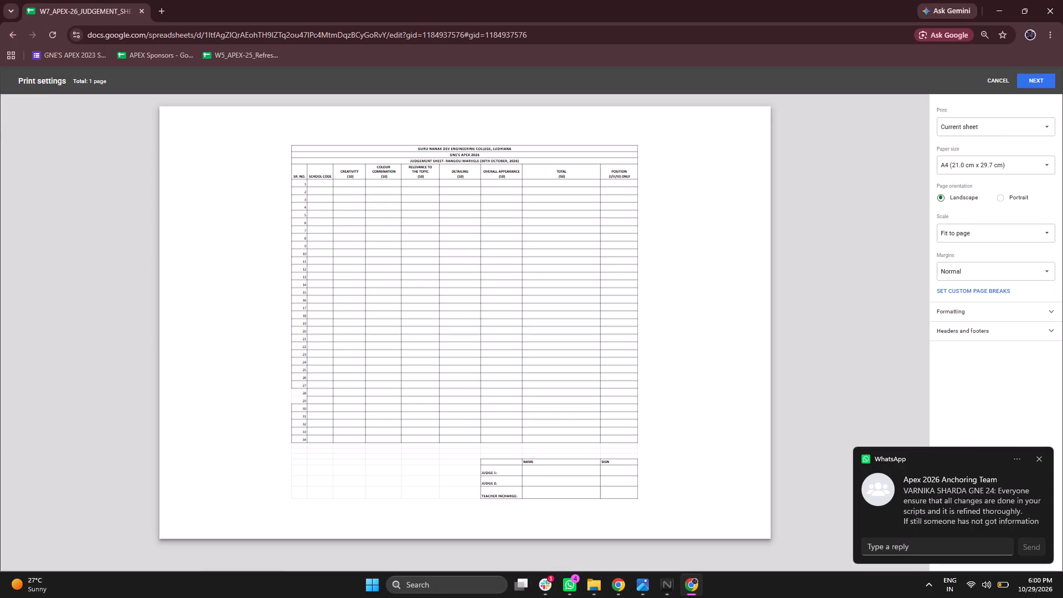
click(990, 231)
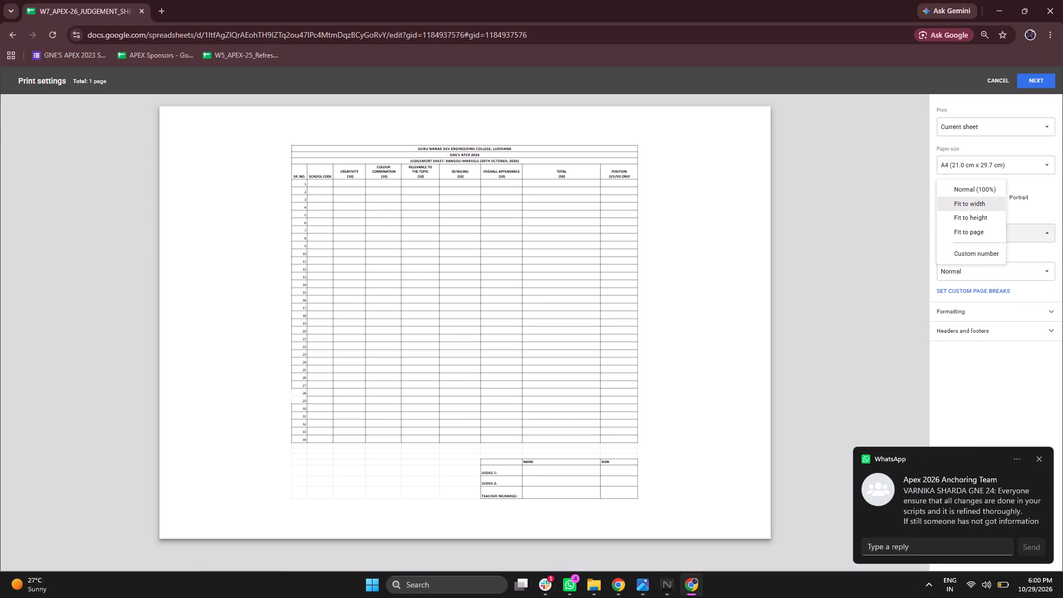
click(980, 209)
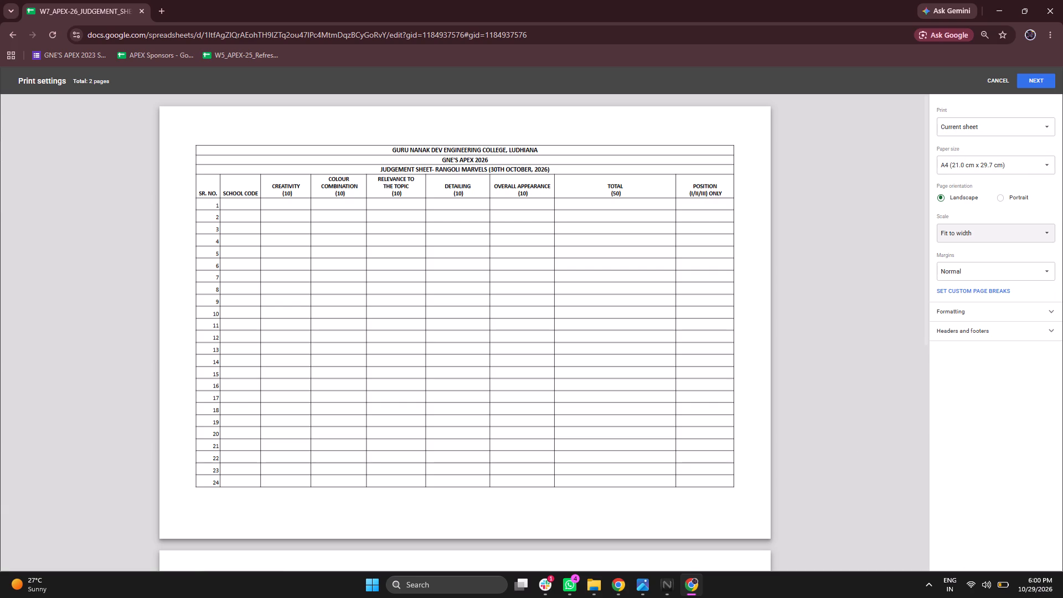
scroll(883, 312, down, 2)
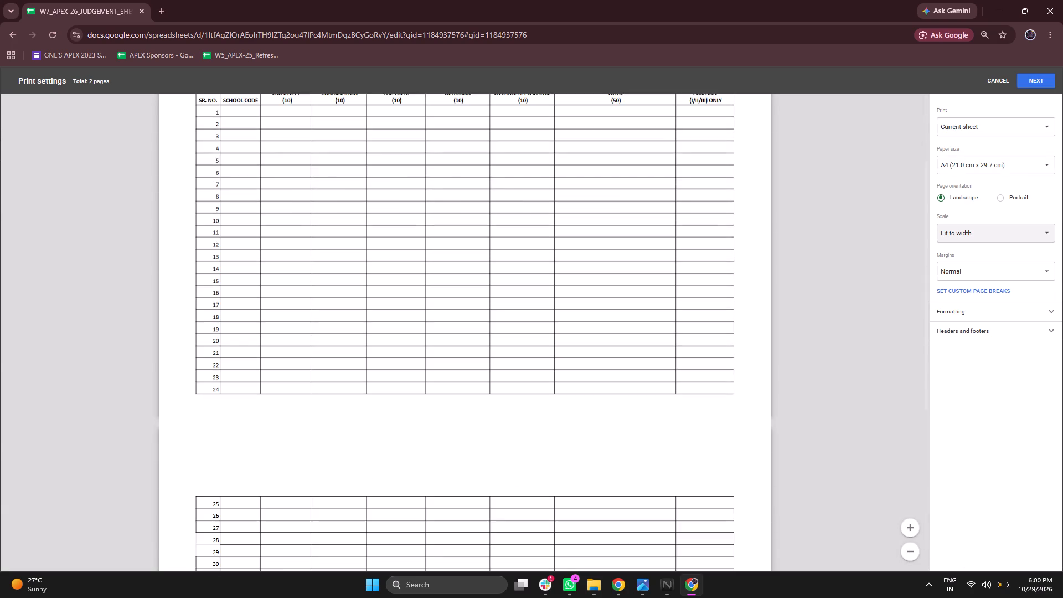
click(1038, 80)
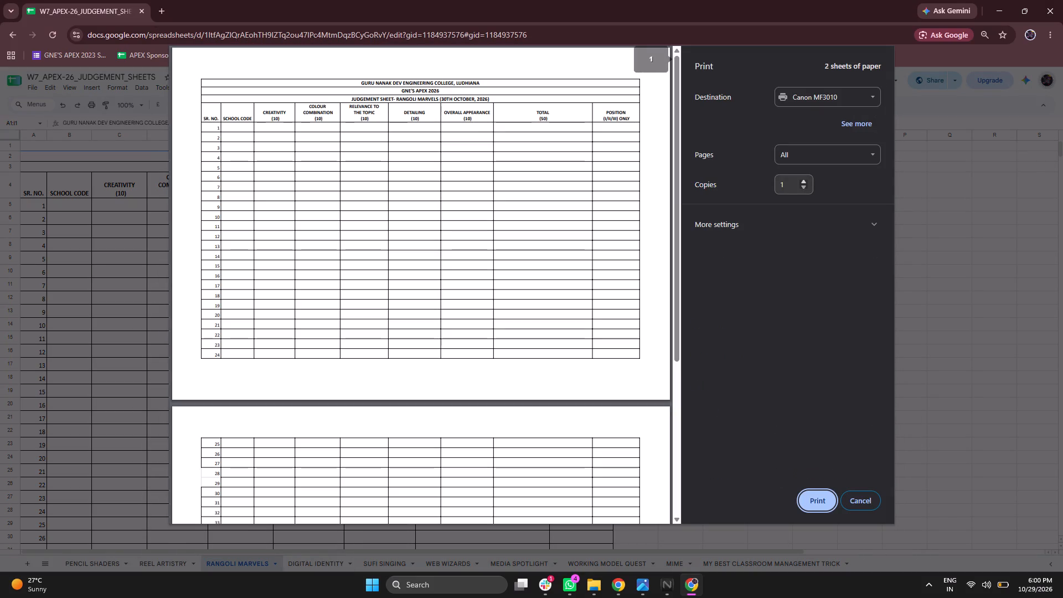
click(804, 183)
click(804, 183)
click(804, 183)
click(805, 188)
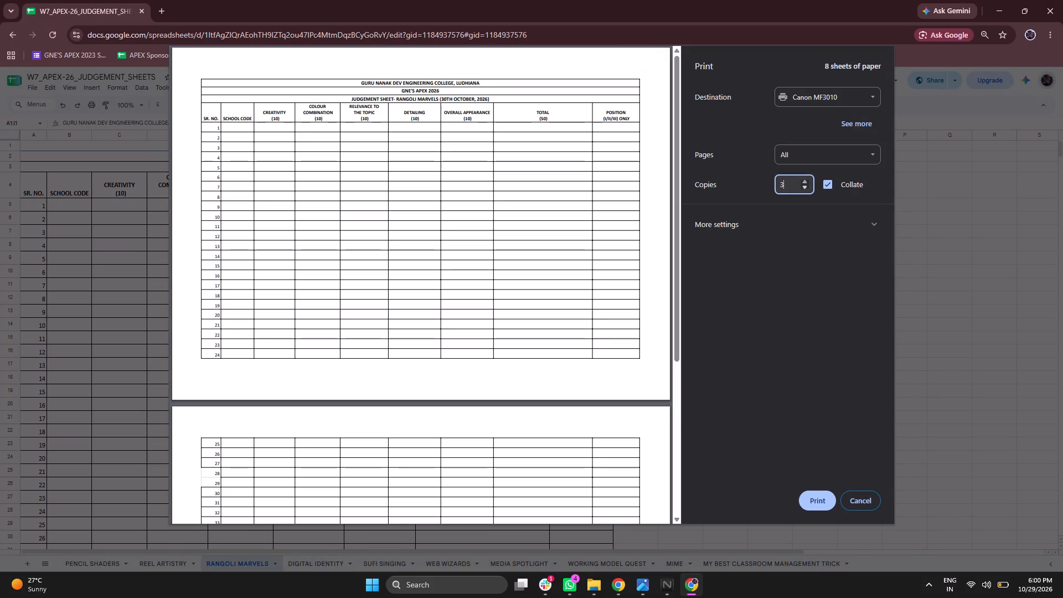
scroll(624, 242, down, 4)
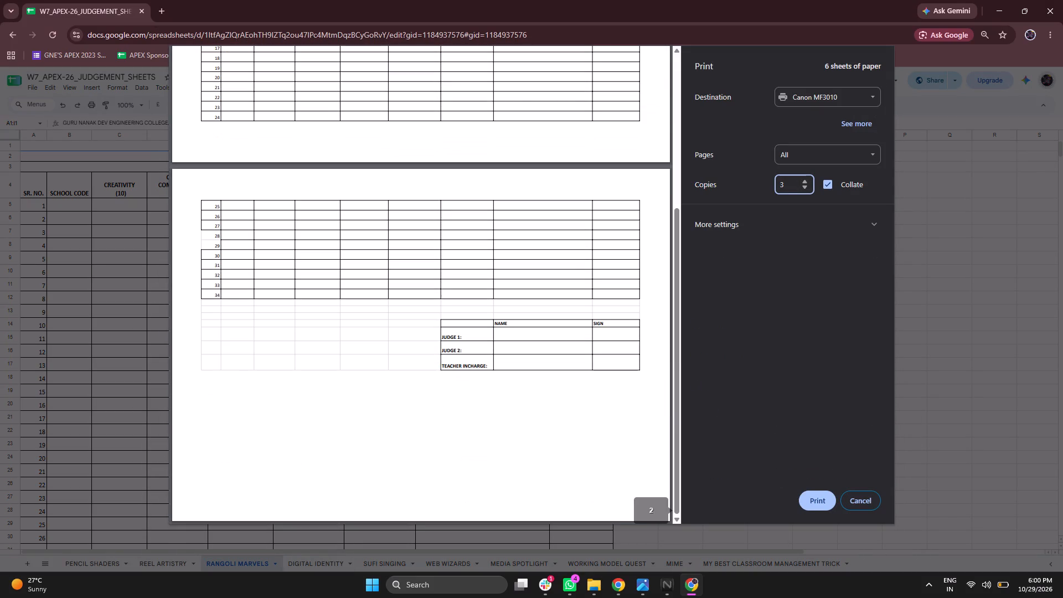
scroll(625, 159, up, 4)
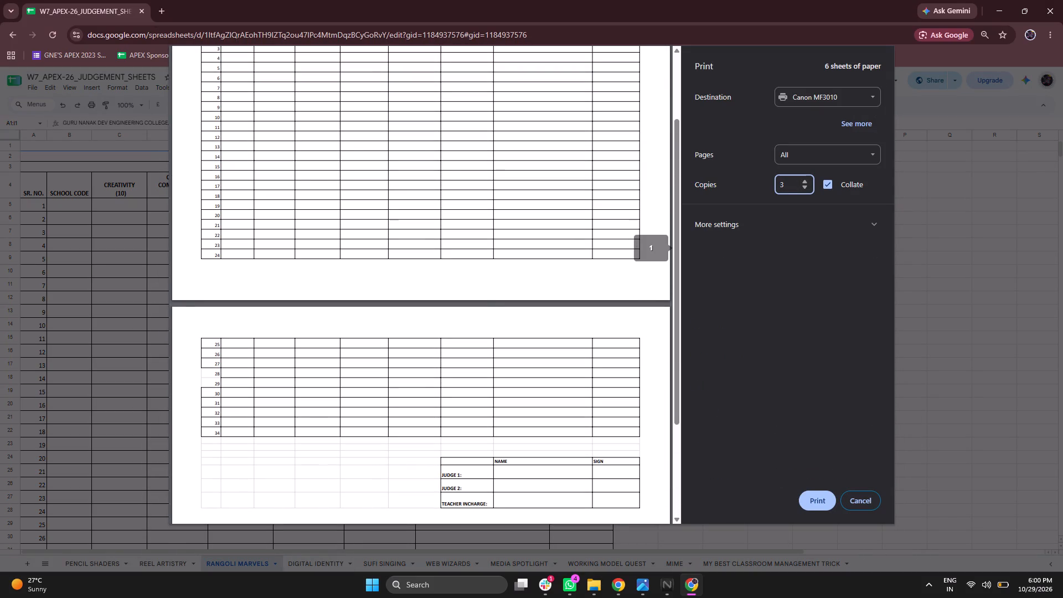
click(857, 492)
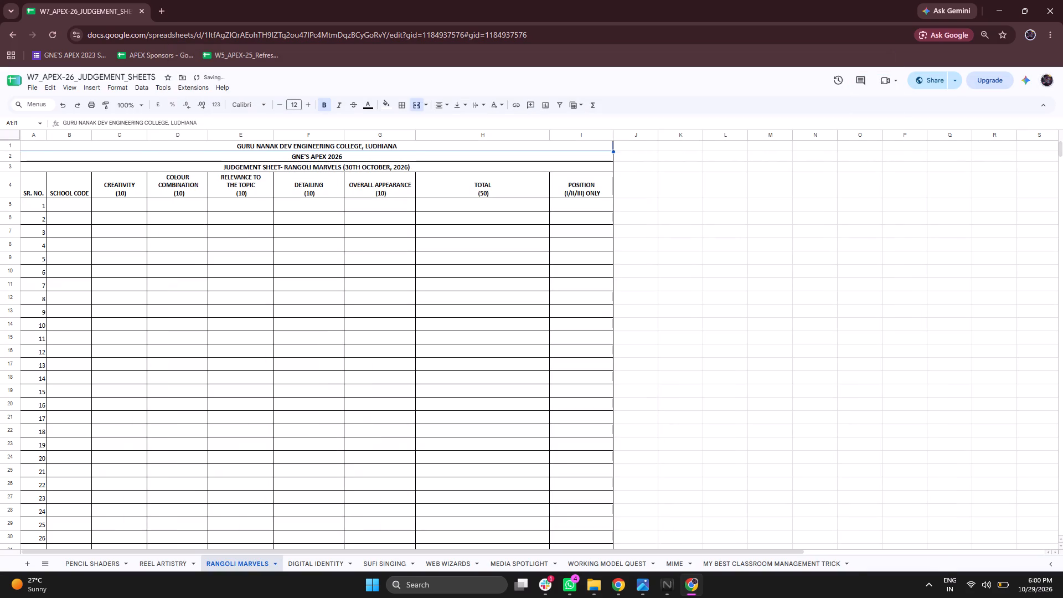
Apply all borders to the serial number cells 28 and 29 (A32:A33) on the RANGOLI MARVELS sheet.
scroll(419, 440, down, 1)
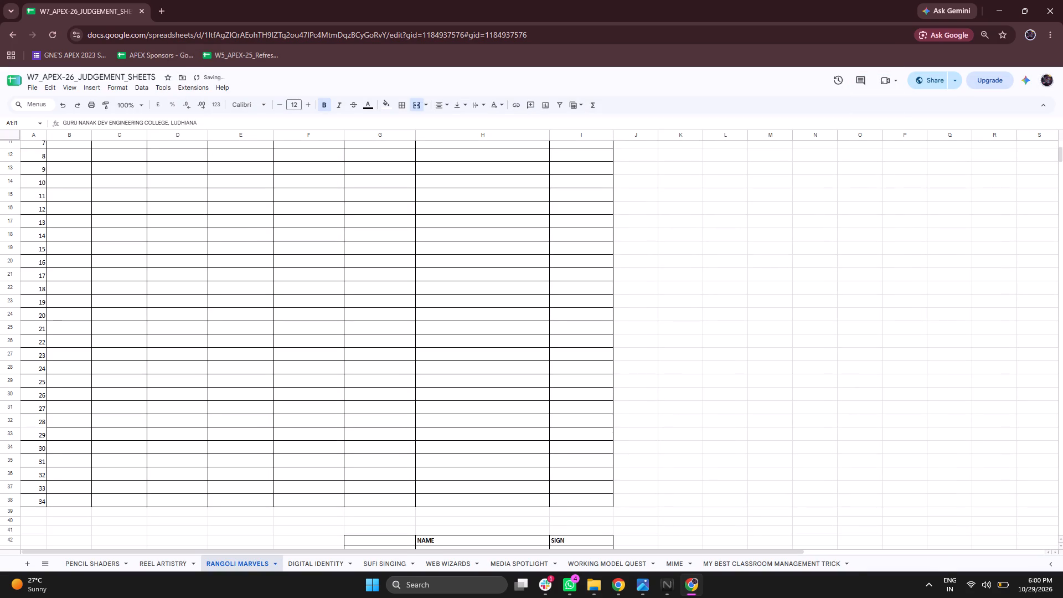
click(40, 411)
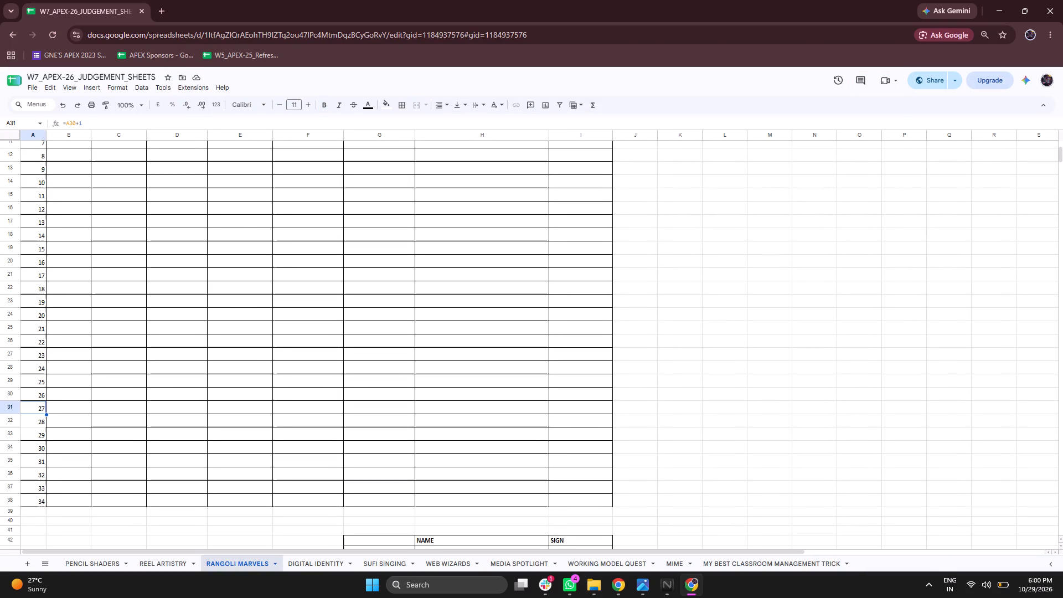
drag(39, 422, 42, 430)
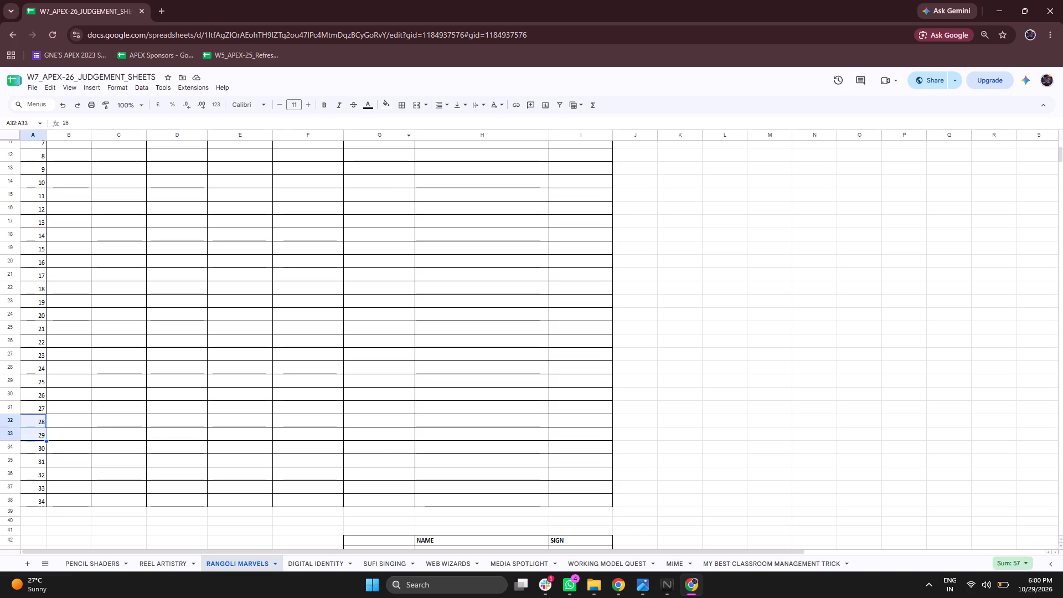
click(401, 106)
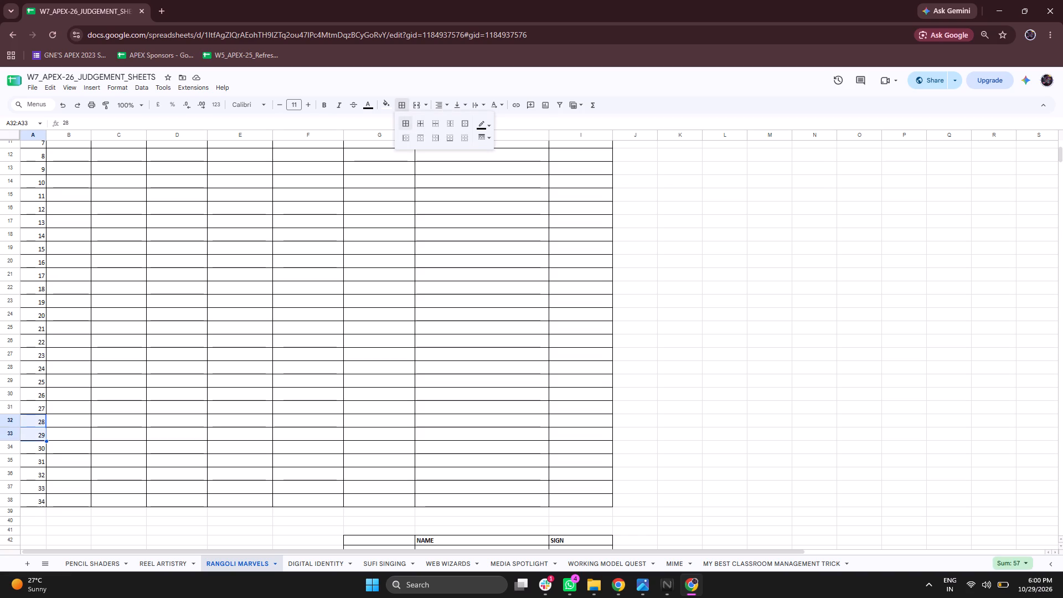
click(406, 124)
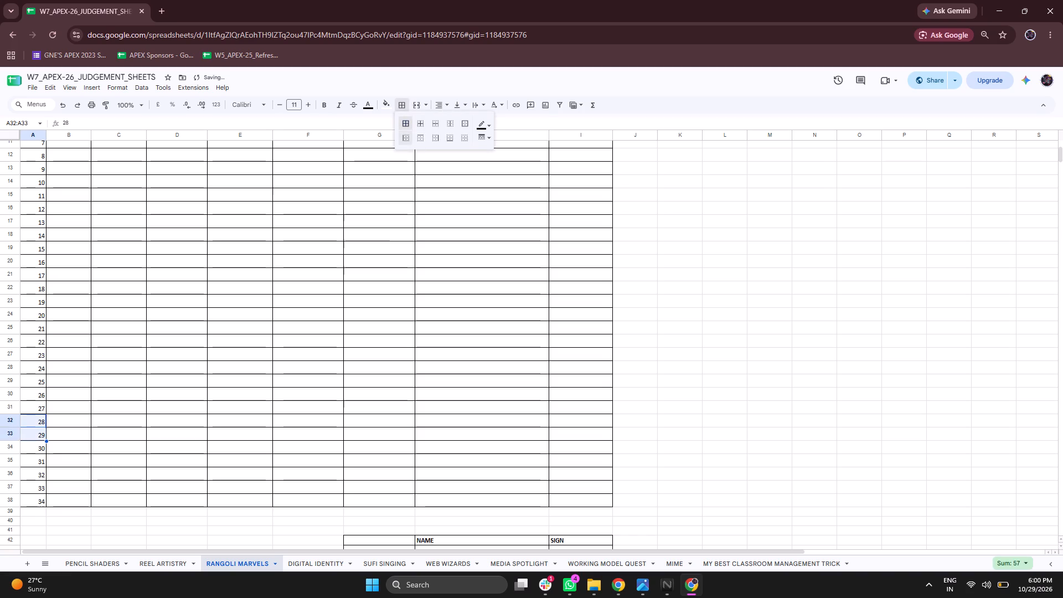
click(404, 128)
click(463, 205)
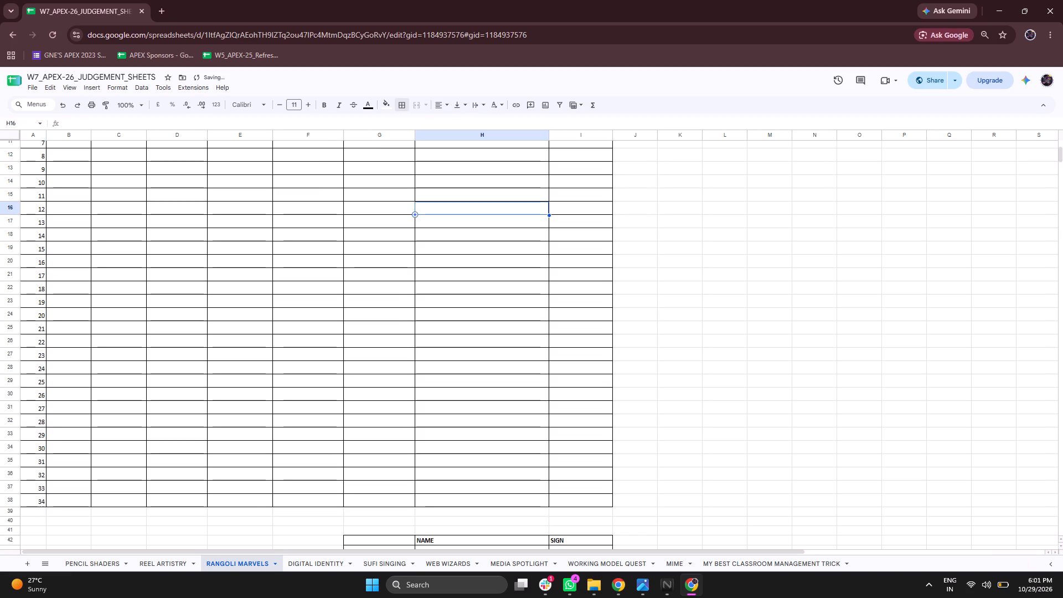
Print three collated copies of all pages of the RANGOLI MARVELS judgement sheet on the Canon MF3010.
key(ctrl+p)
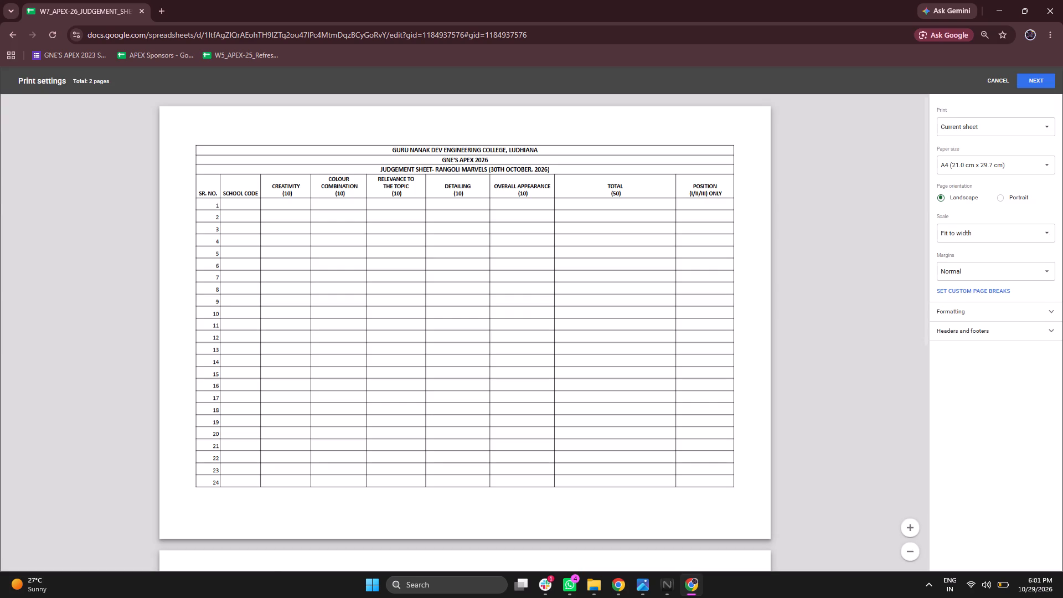
click(1033, 84)
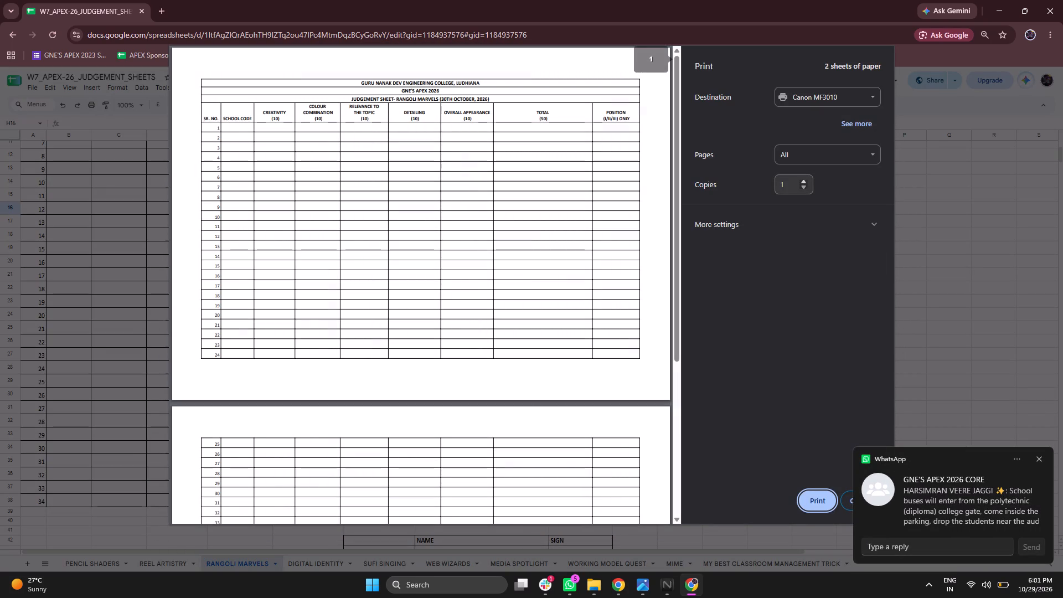
double_click(800, 184)
click(803, 184)
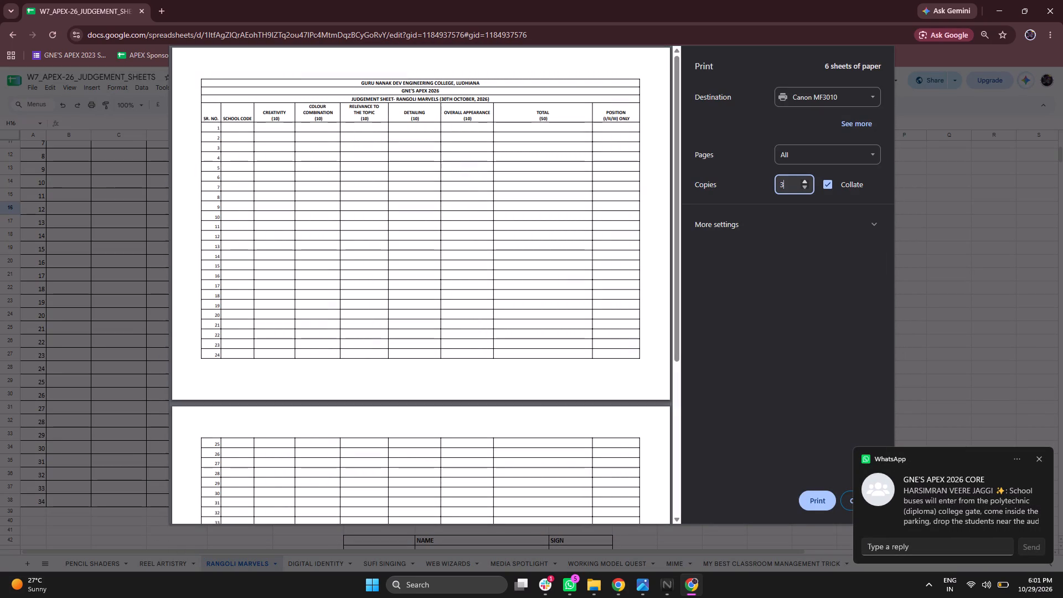
scroll(651, 269, down, 2)
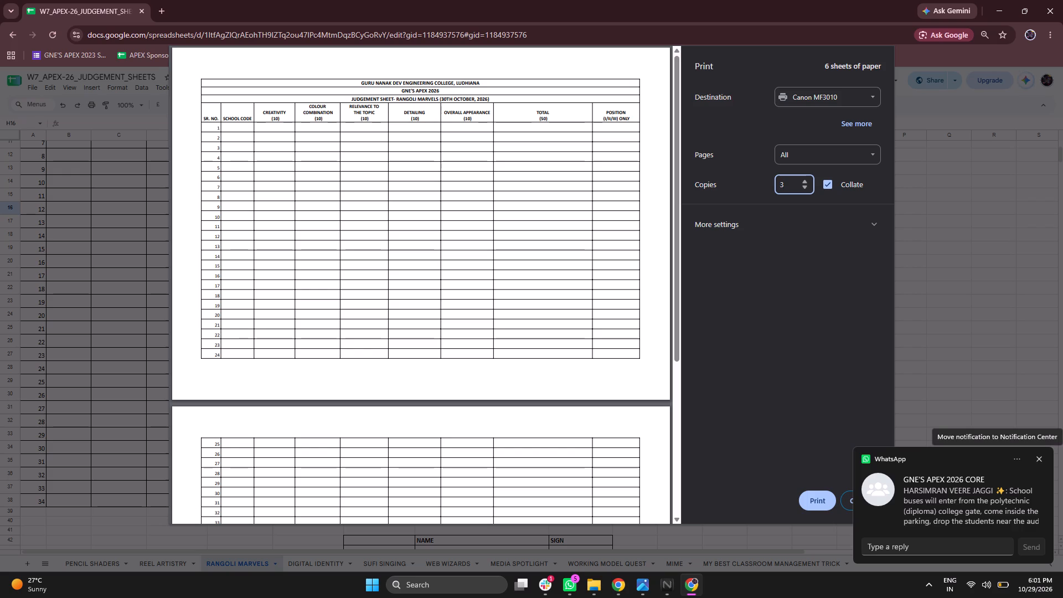
click(1040, 457)
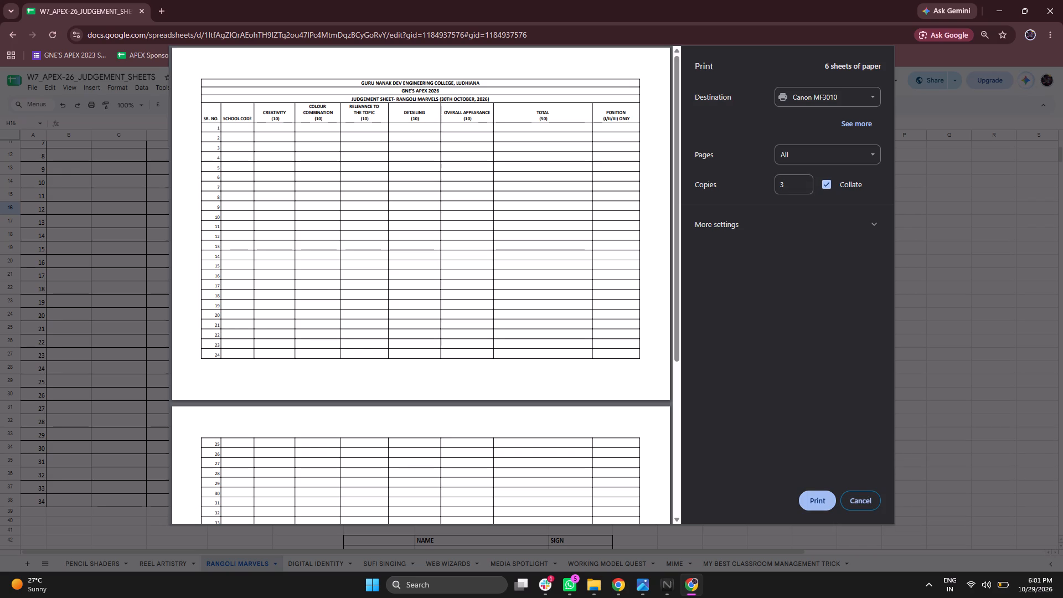
click(822, 496)
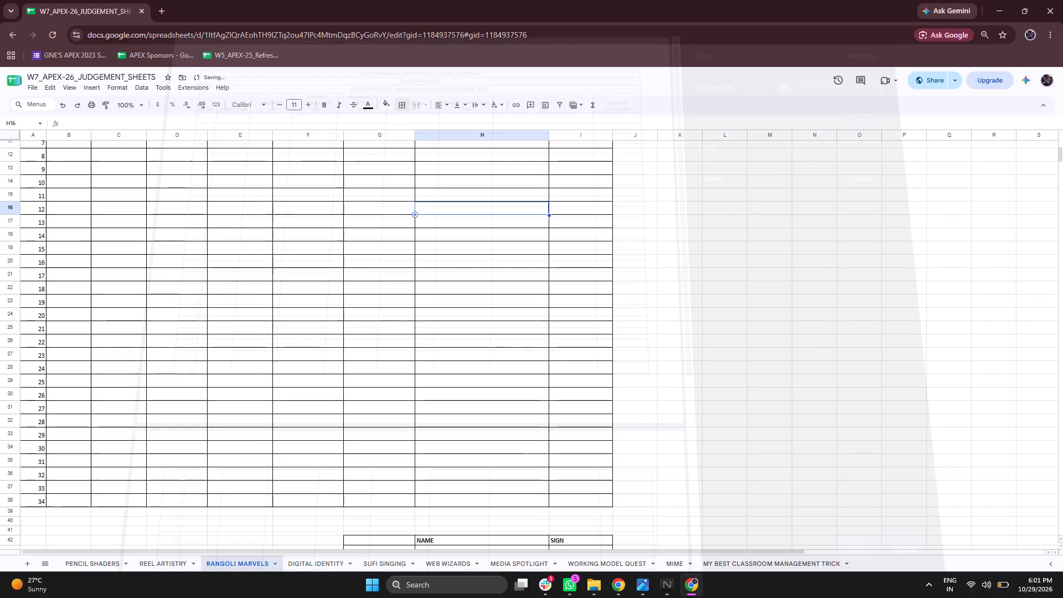
Print three collated copies of the DIGITAL IDENTITY judgement sheet on the Canon MF3010, scaled with Fit to width.
click(307, 556)
scroll(311, 468, down, 1)
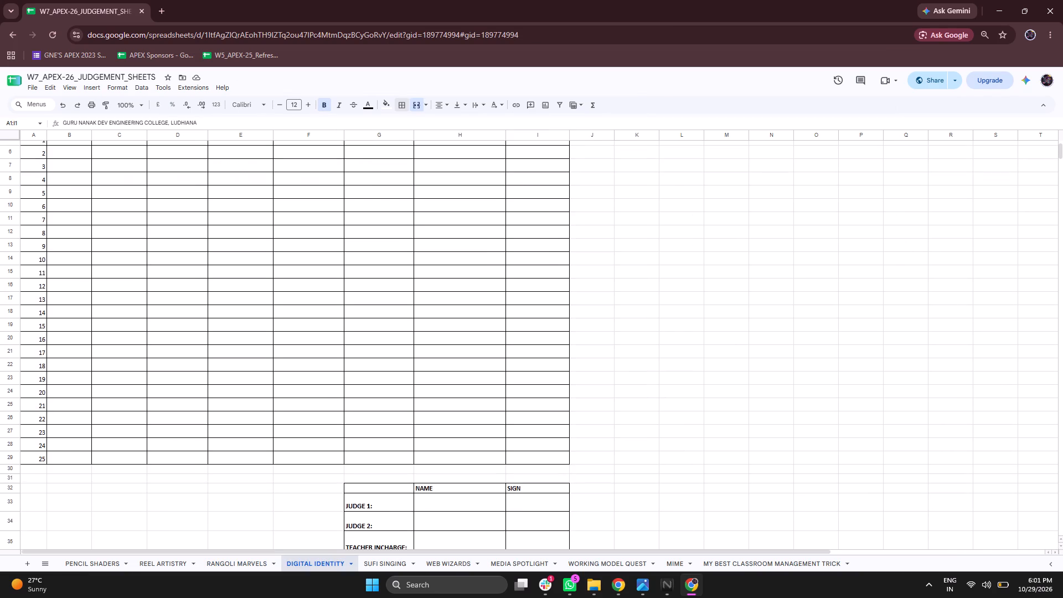
scroll(311, 468, up, 3)
key(ctrl+p)
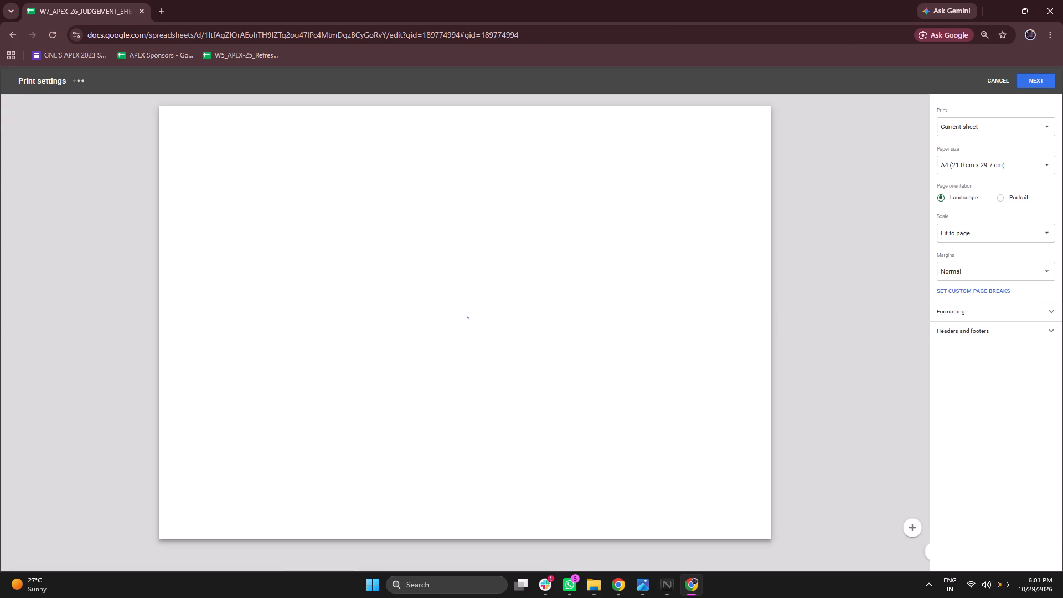
click(996, 238)
click(979, 206)
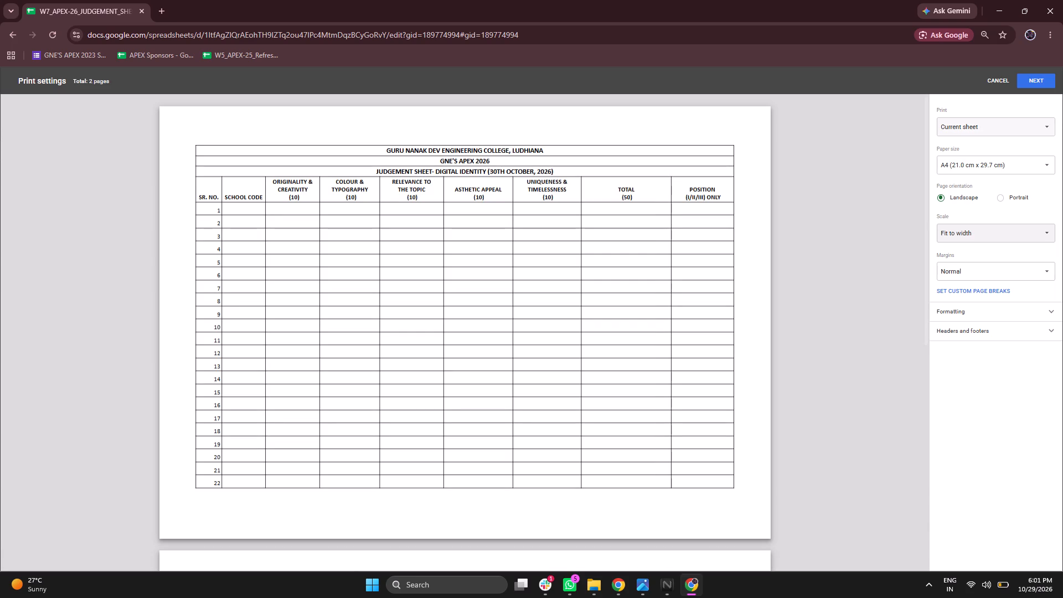
click(1041, 86)
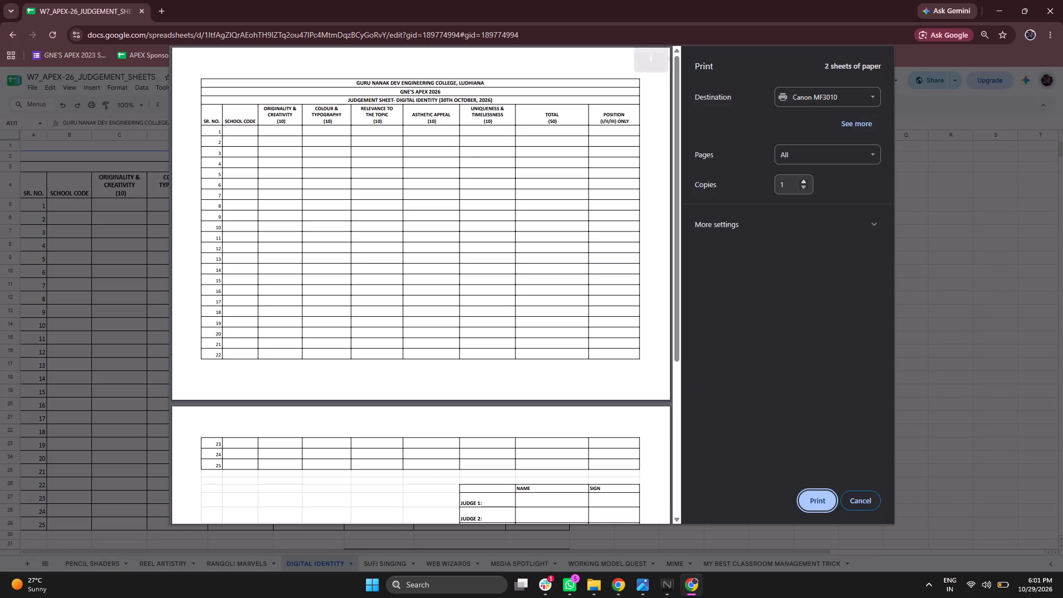
double_click(805, 183)
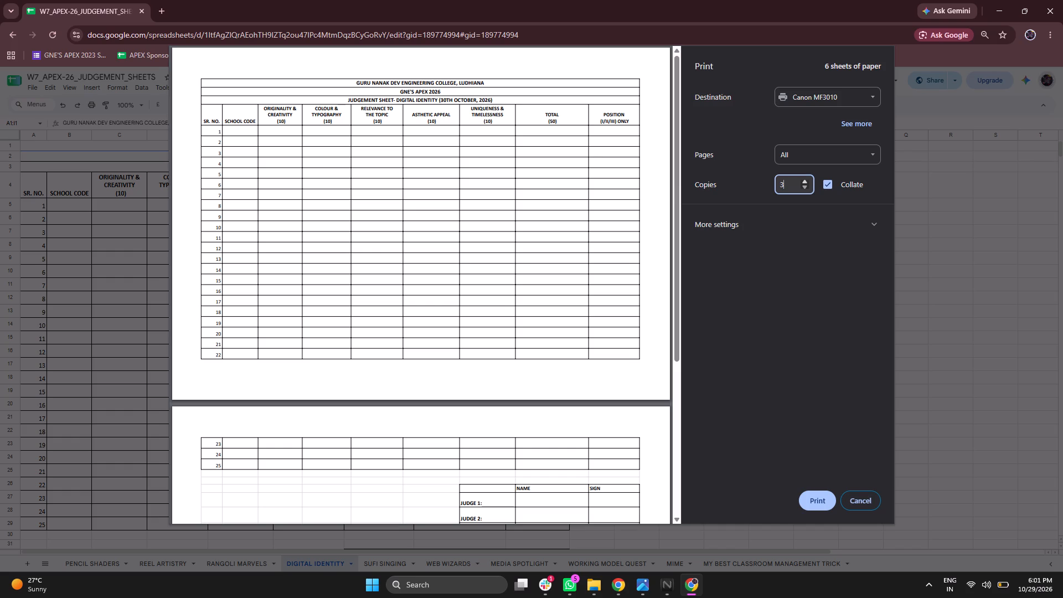
Send the three collated copies of the DIGITAL IDENTITY judgement sheet to the Canon MF3010 for printing.
click(821, 496)
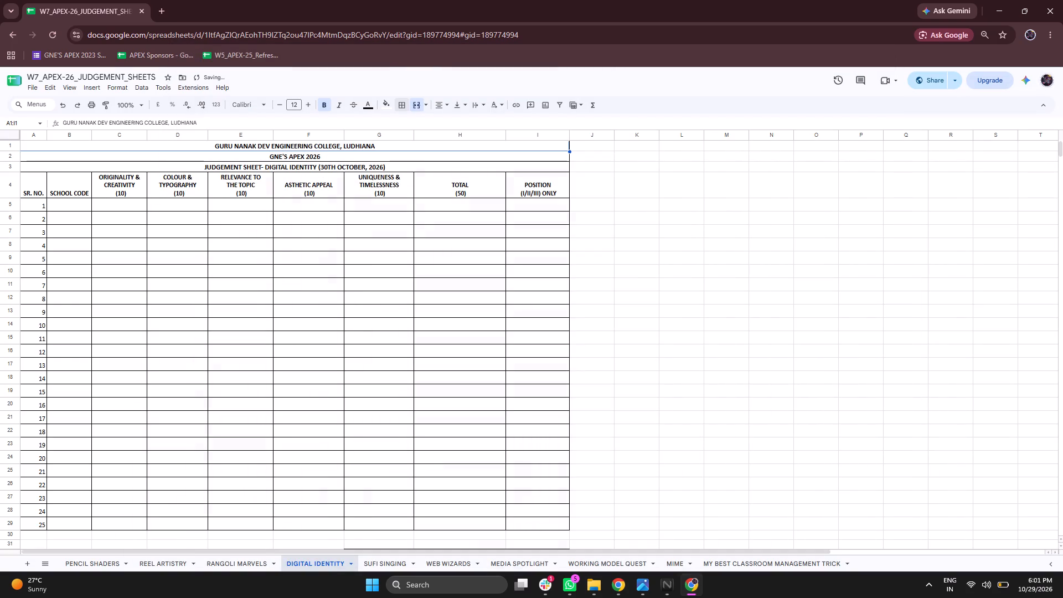
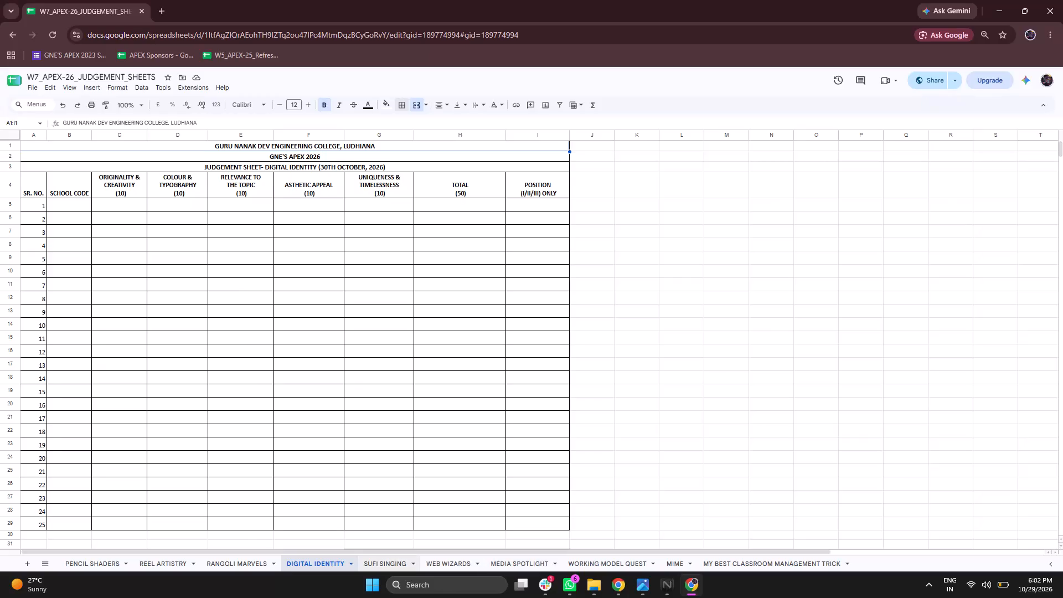
Bring up the print settings for the SUFI SINGING judgement sheet.
click(375, 564)
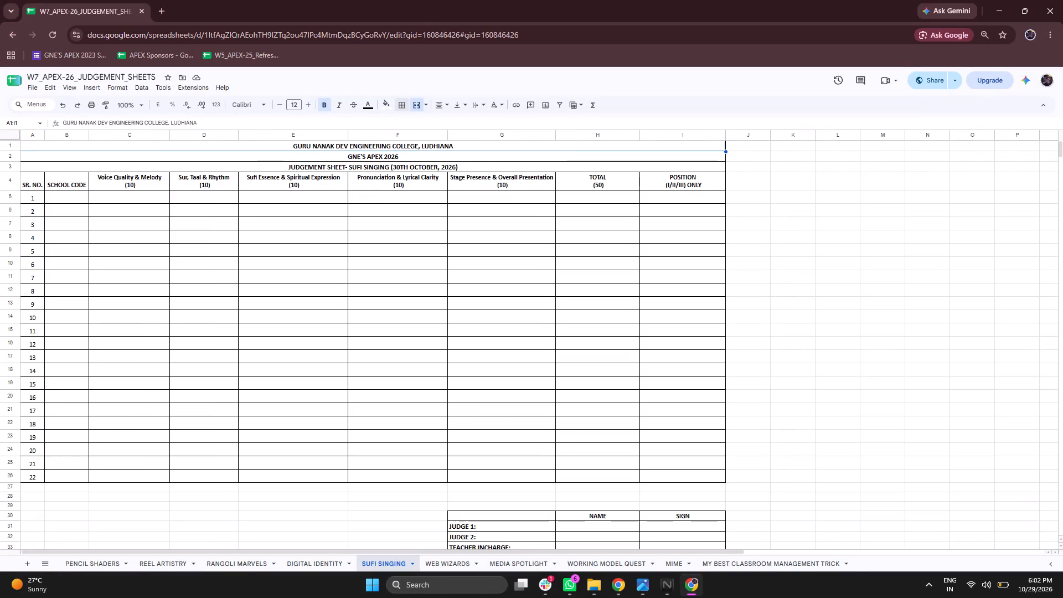
key(ctrl+p)
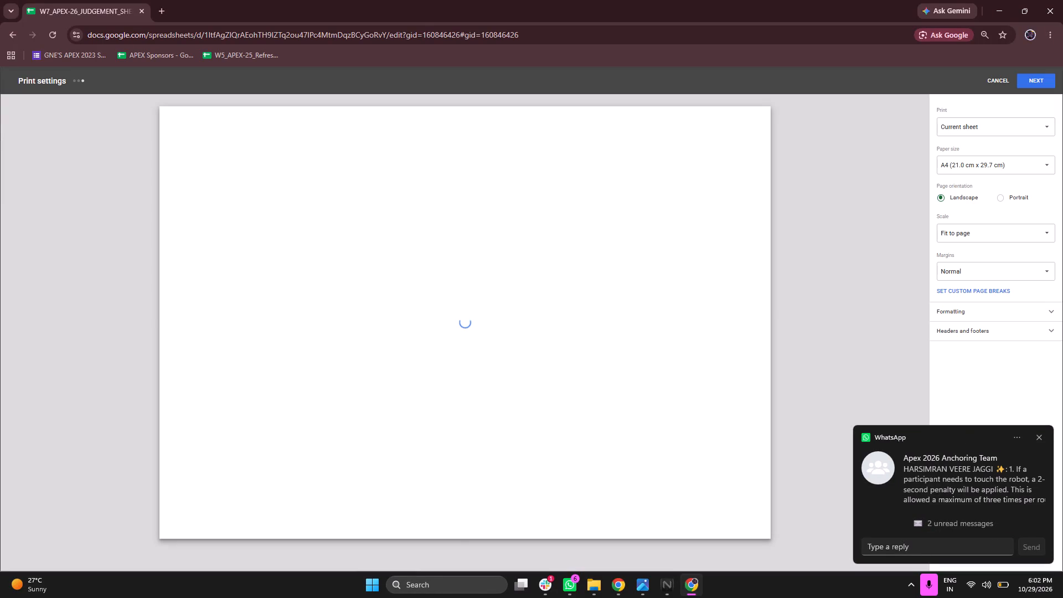
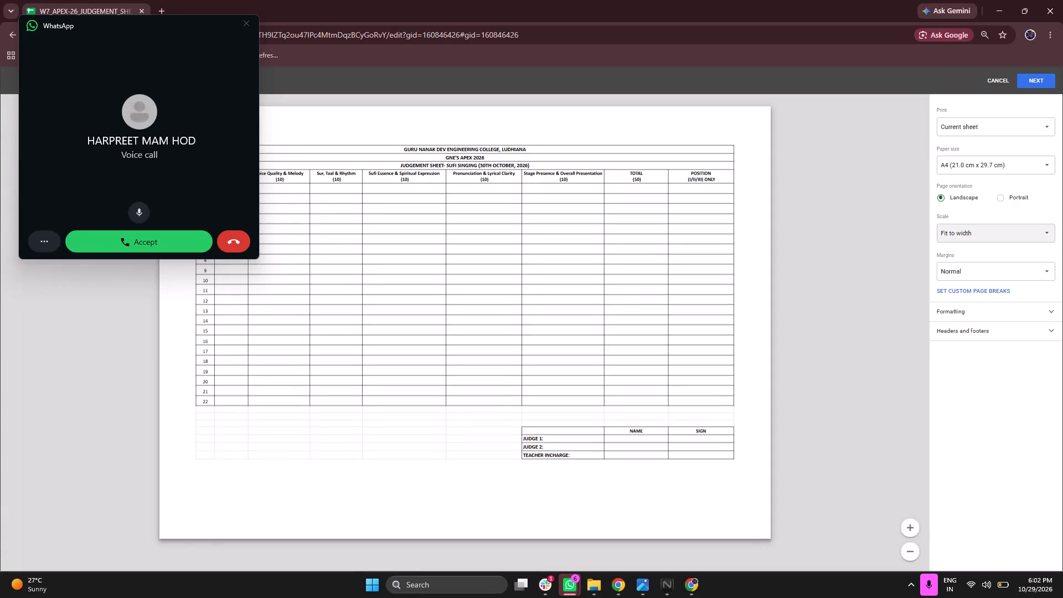
Print three collated copies of all pages of the SUFI SINGING judgement sheet on the Canon MF3010.
click(1033, 81)
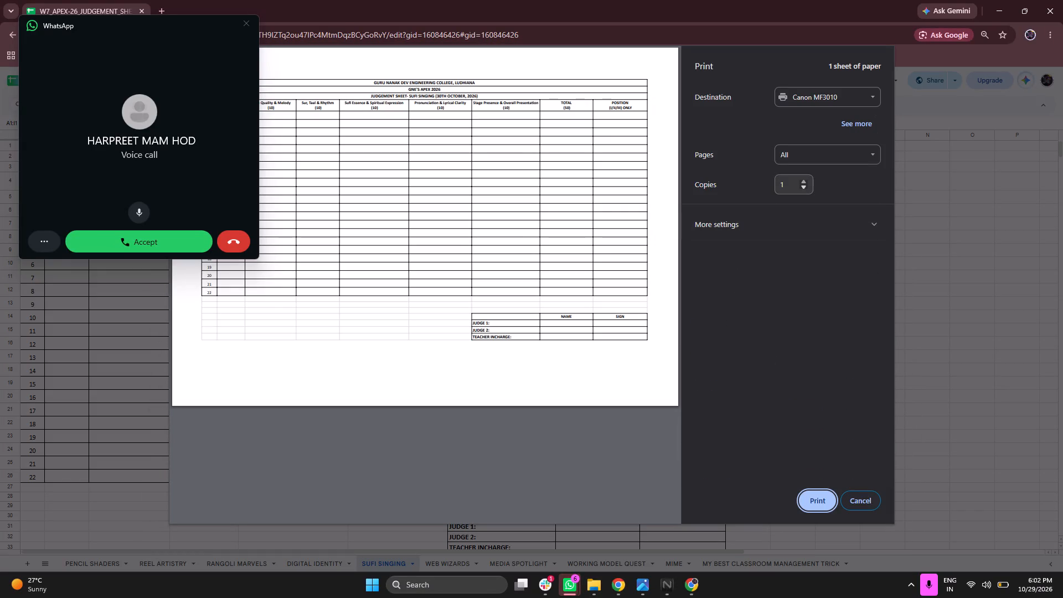
double_click(803, 179)
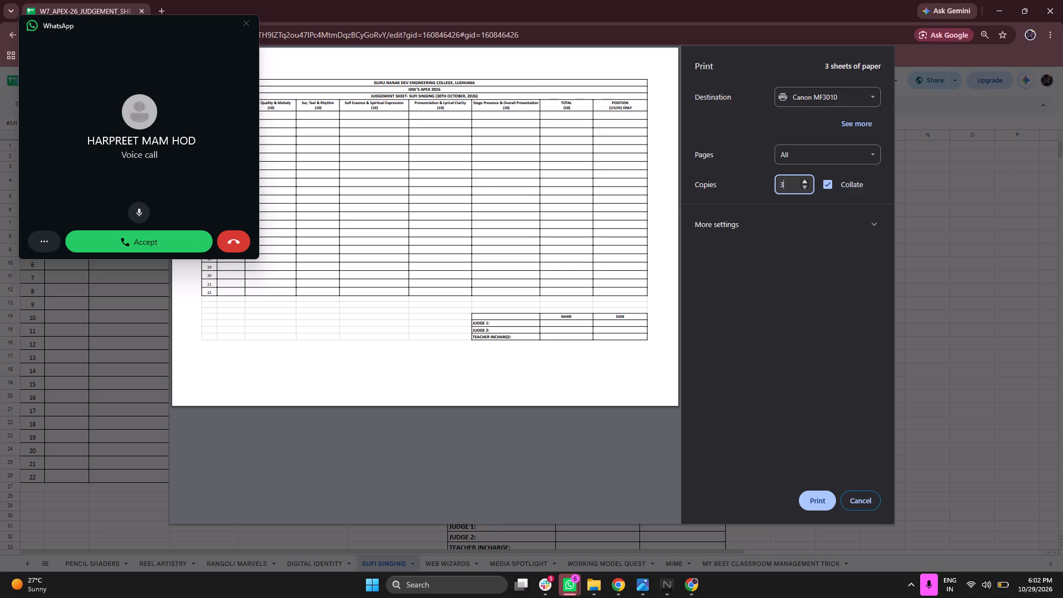
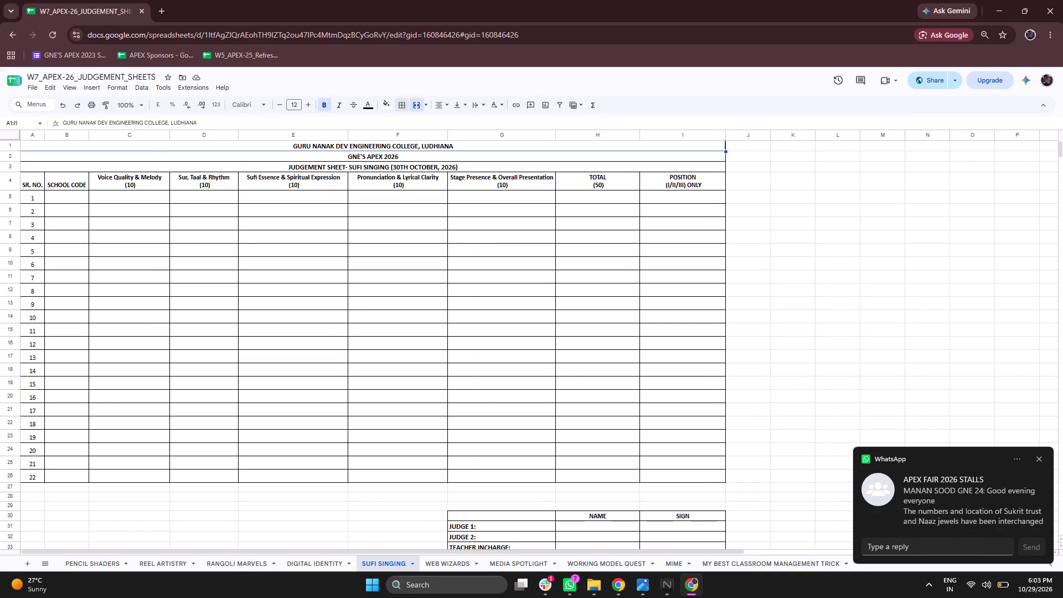
Set the print scale of the WEB WIZARDS judgement sheet to Fit to width and check its page layout.
click(467, 568)
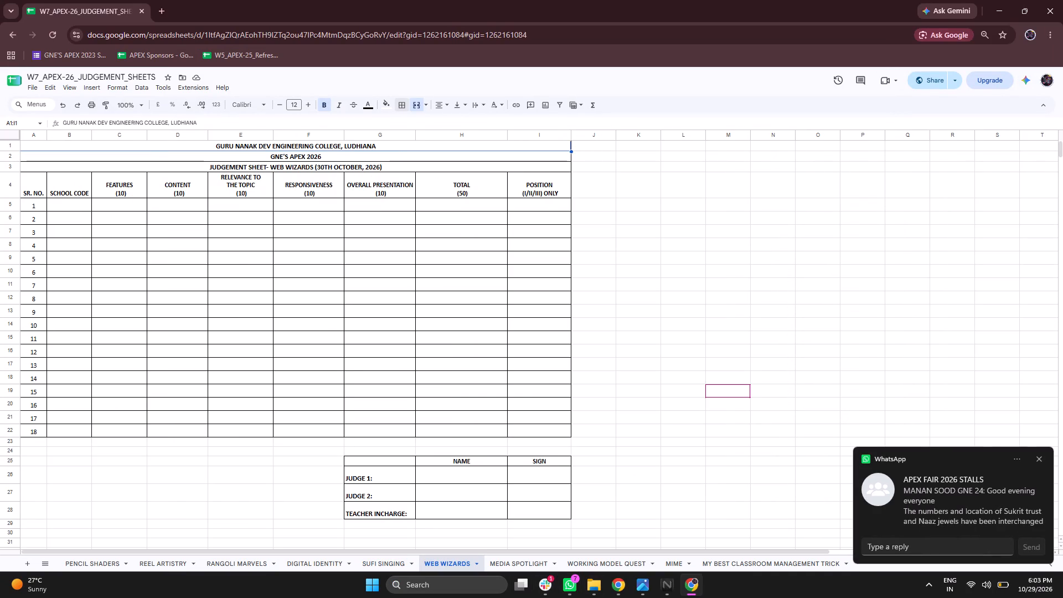
key(ctrl+p)
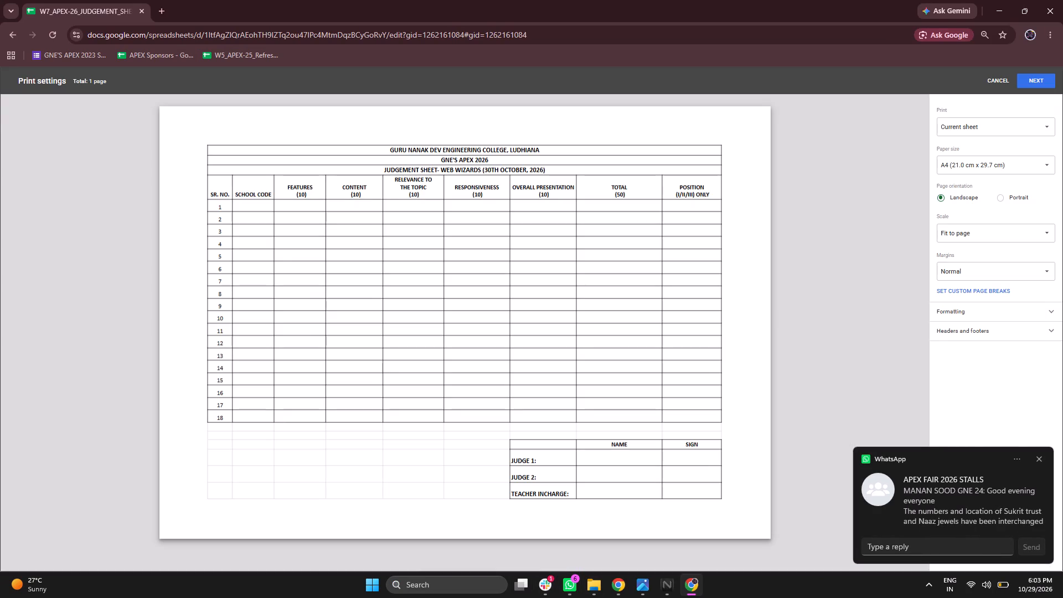
click(1012, 228)
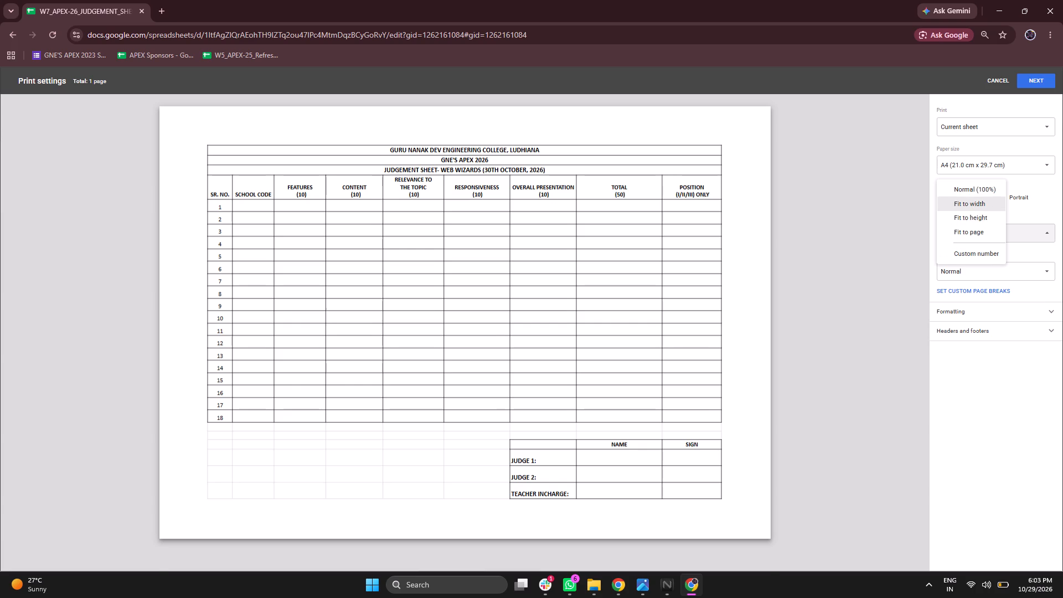
click(983, 209)
scroll(772, 336, down, 2)
scroll(716, 374, down, 1)
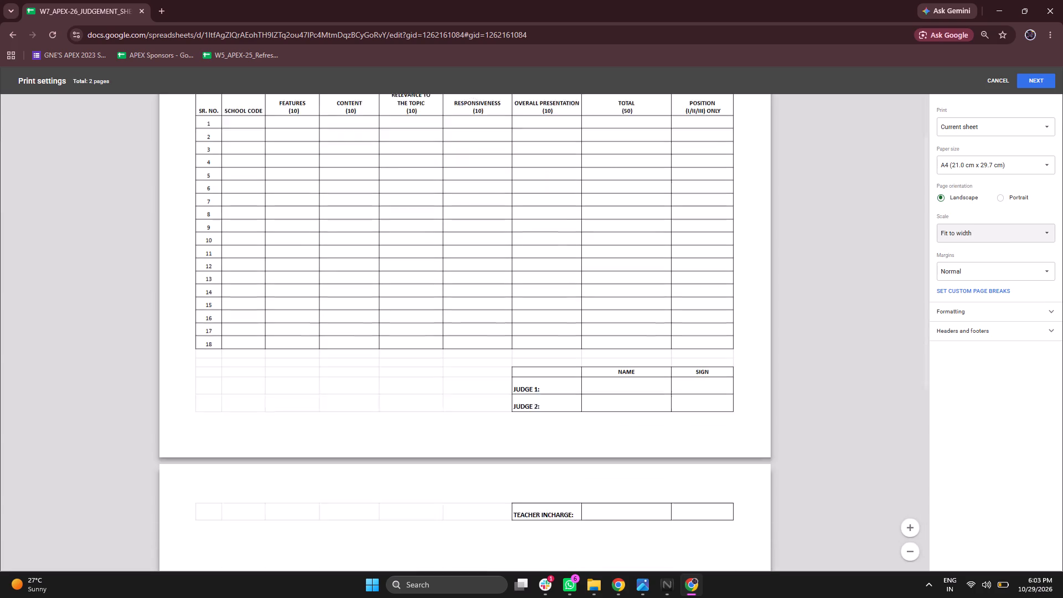
scroll(716, 374, down, 1)
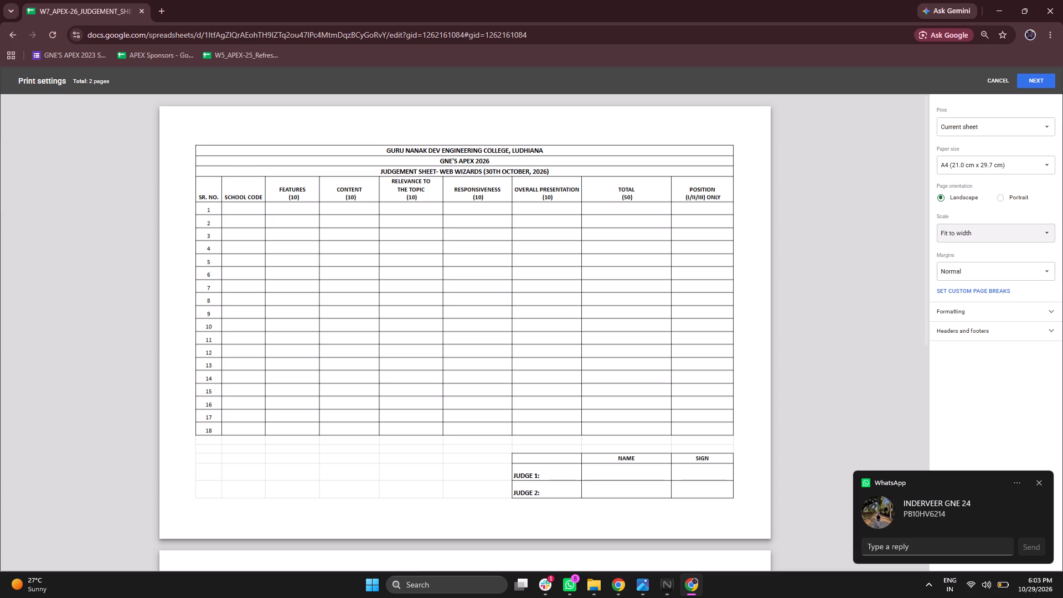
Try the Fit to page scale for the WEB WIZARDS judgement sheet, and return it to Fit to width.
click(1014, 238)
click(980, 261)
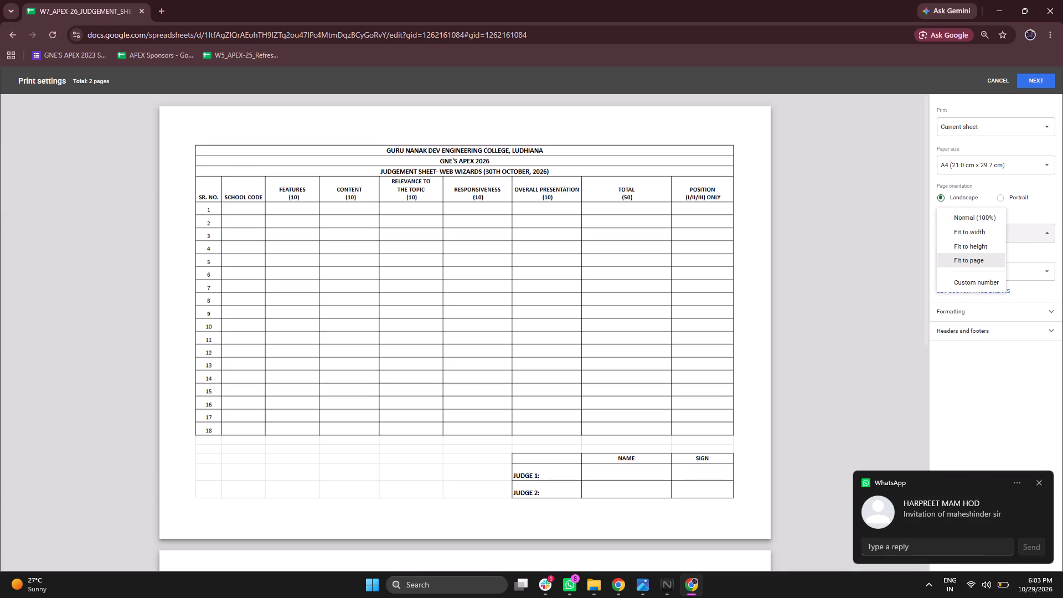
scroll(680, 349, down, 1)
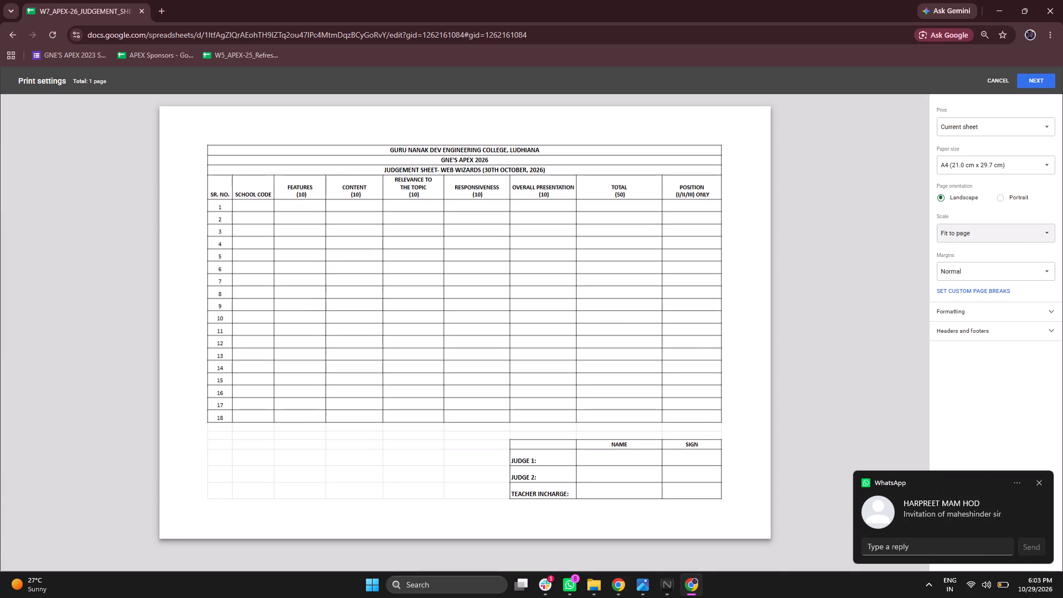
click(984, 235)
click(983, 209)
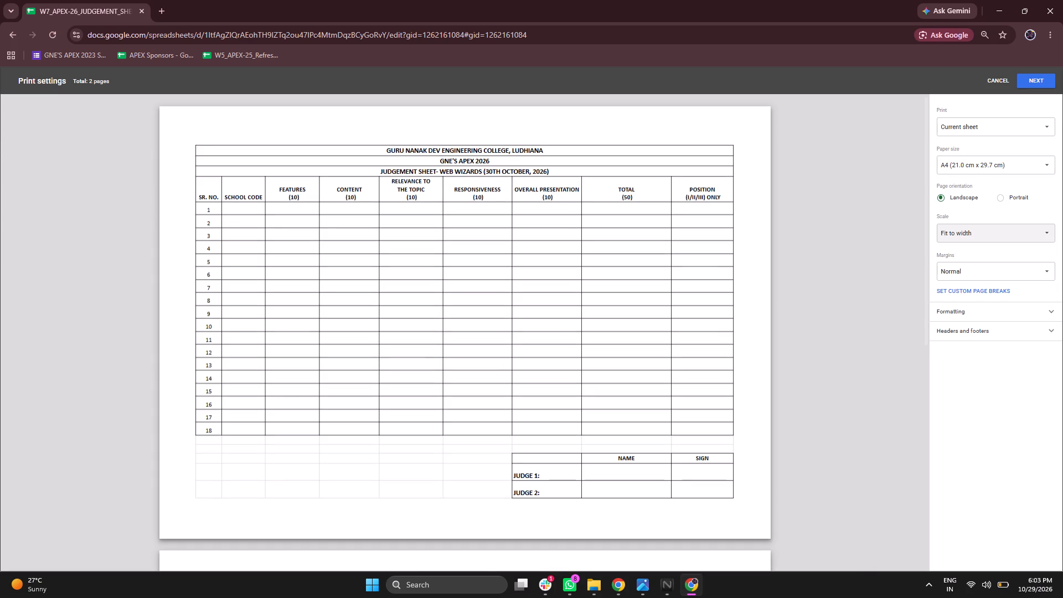
Set up three collated copies of all pages of the WEB WIZARDS judgement sheet for printing on the Canon MF3010.
click(1036, 82)
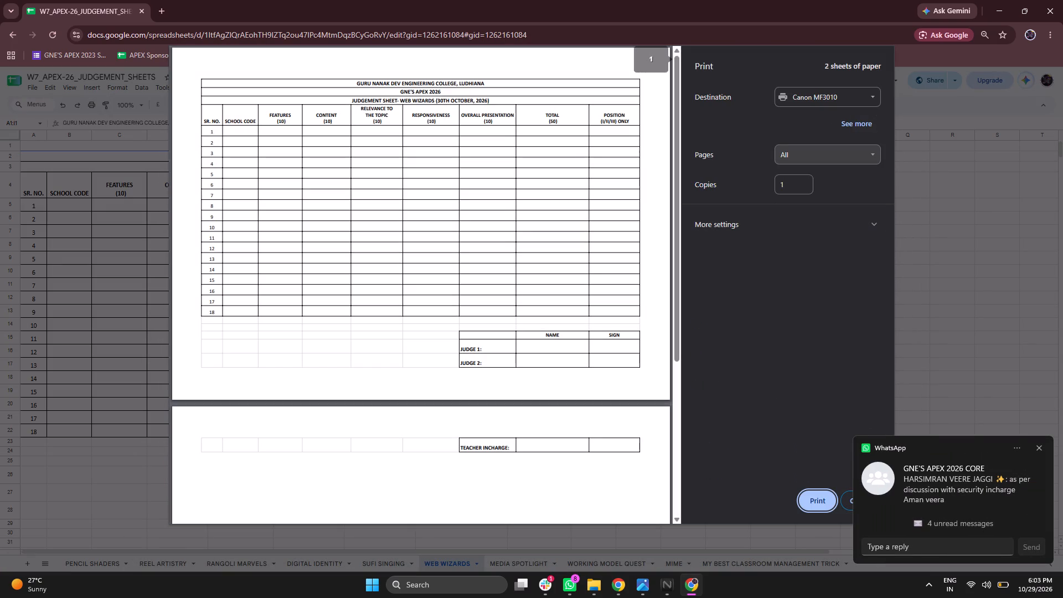
double_click(802, 184)
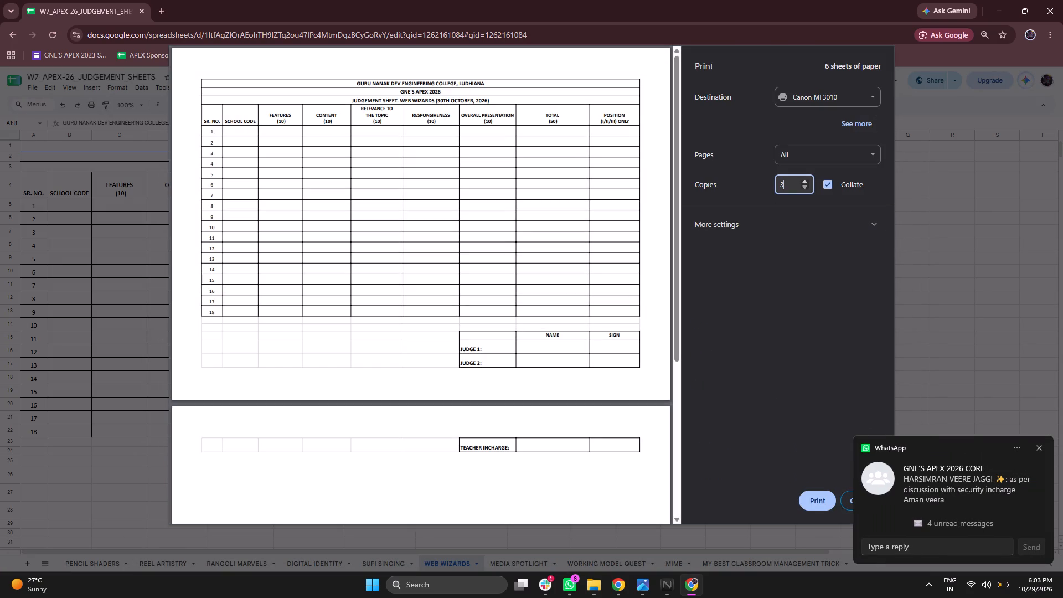
scroll(648, 326, right, 1)
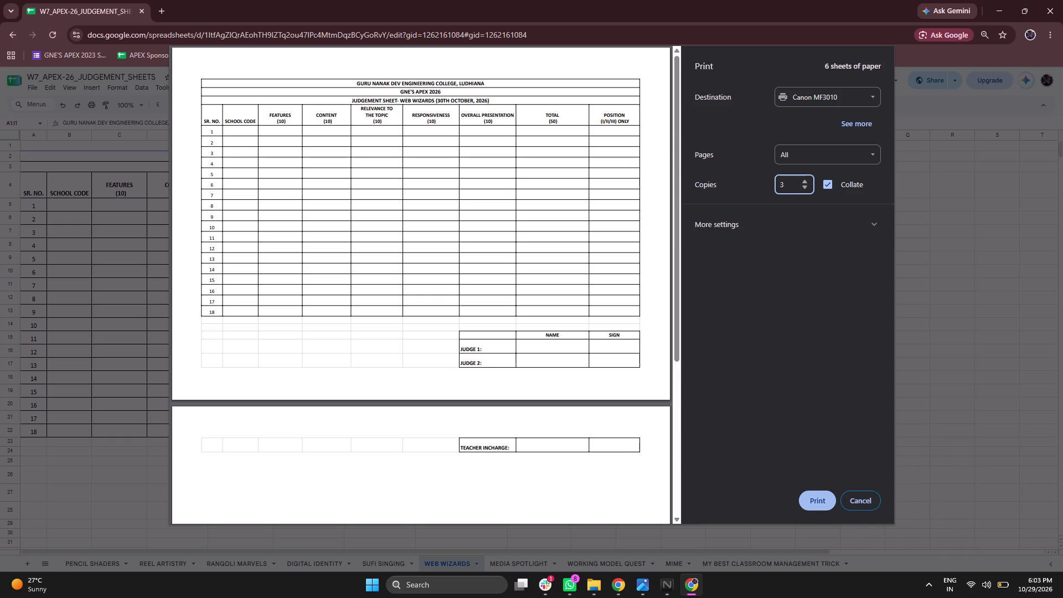
Print three collated copies of all pages of the WEB WIZARDS judgement sheet on the Canon MF3010.
click(814, 502)
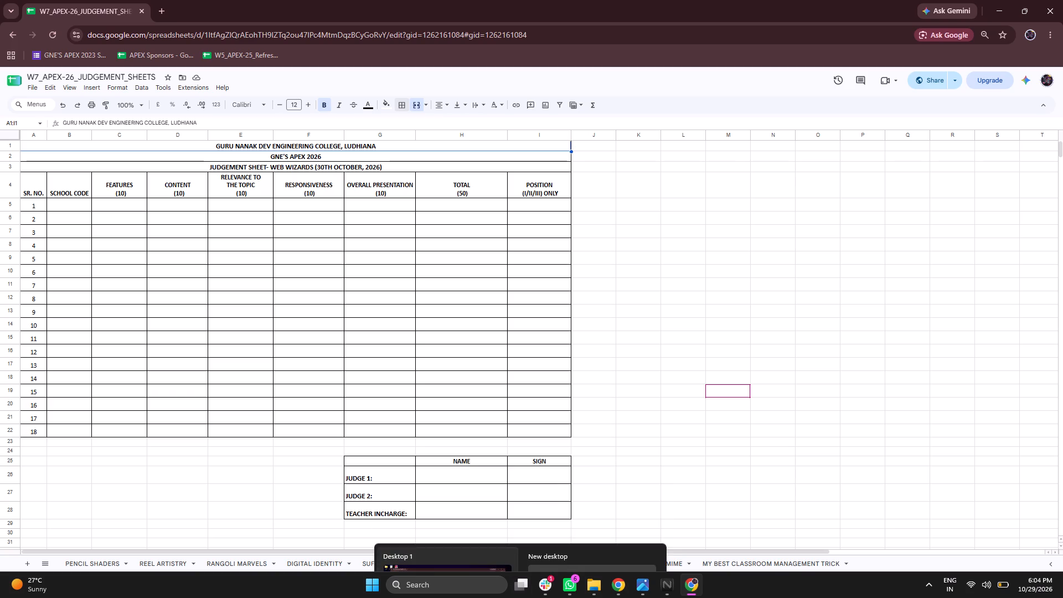
Preview the print layout of the MEDIA SPOTLIGHT judgement sheet with the scale set to Fit to width.
click(519, 565)
key(ctrl+p)
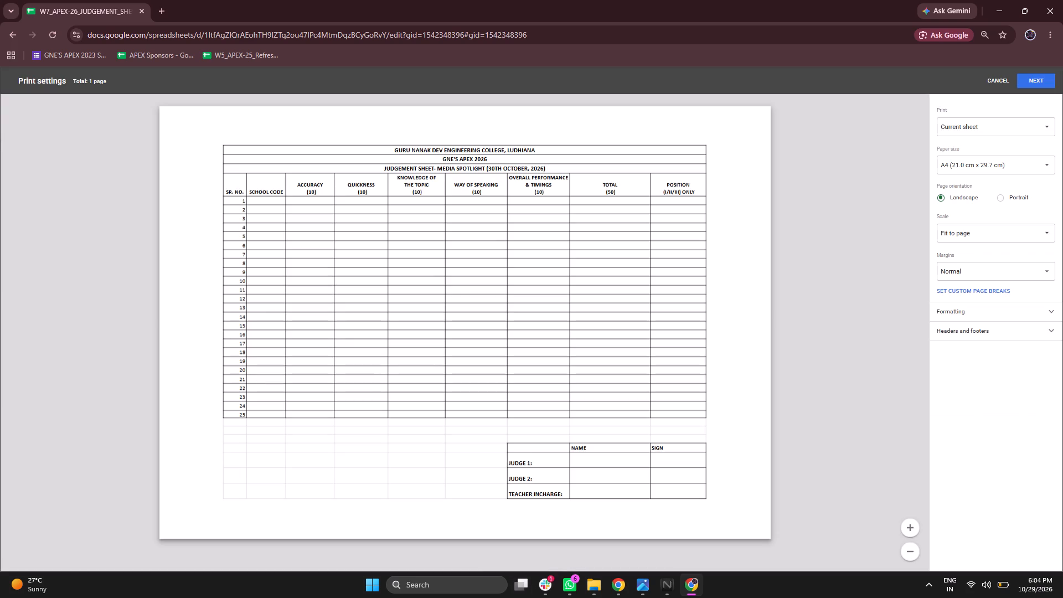
click(993, 228)
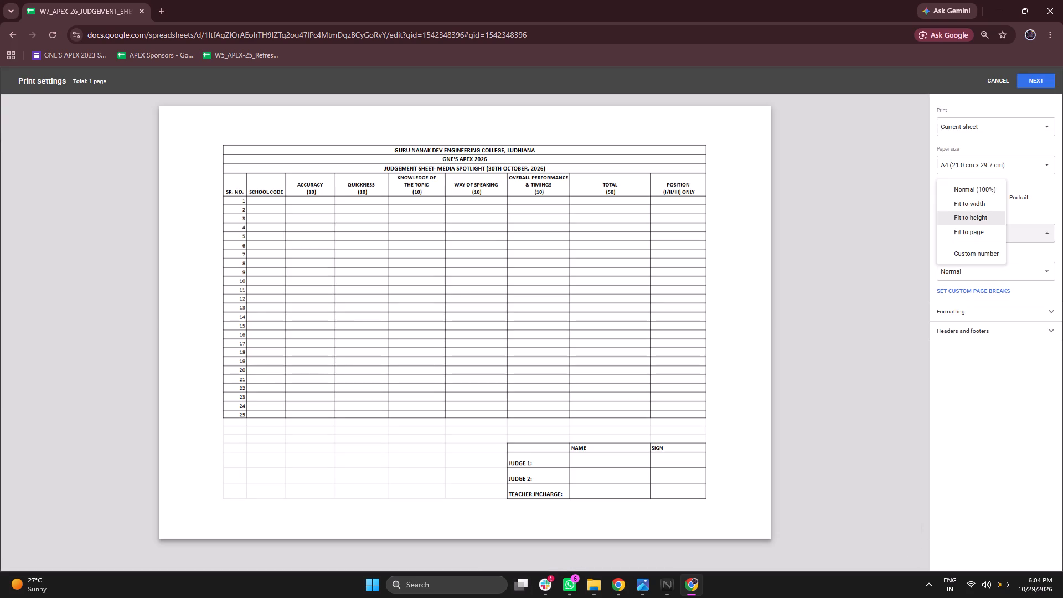
click(978, 206)
scroll(762, 347, down, 1)
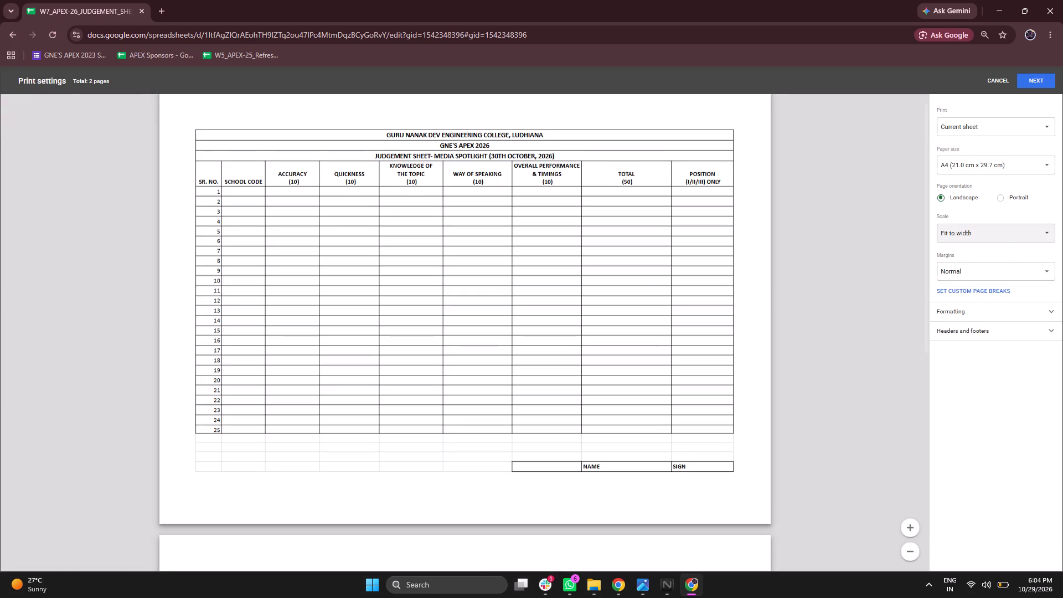
scroll(775, 272, down, 1)
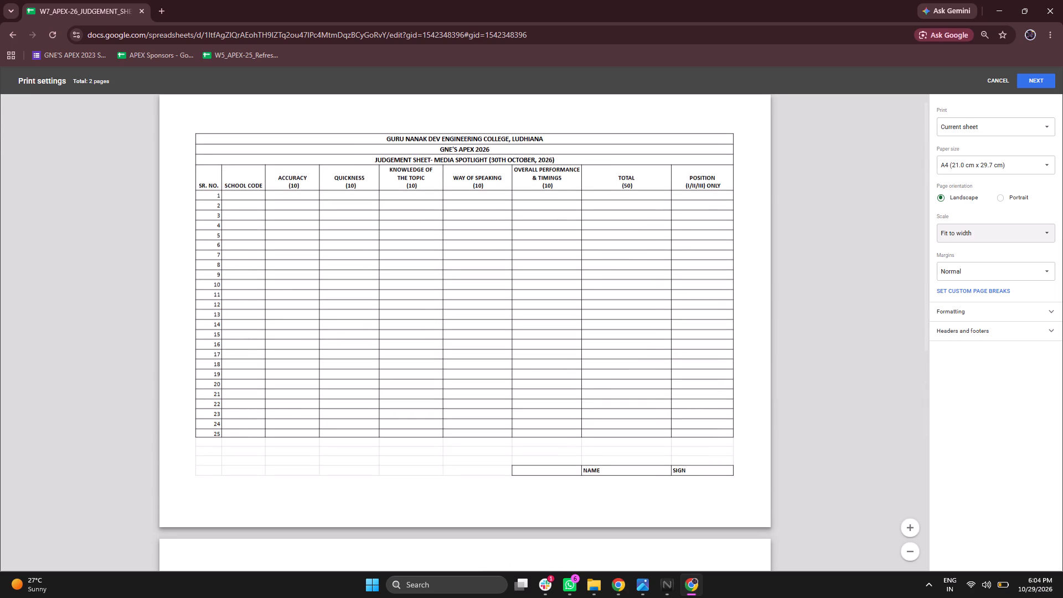
scroll(710, 343, up, 1)
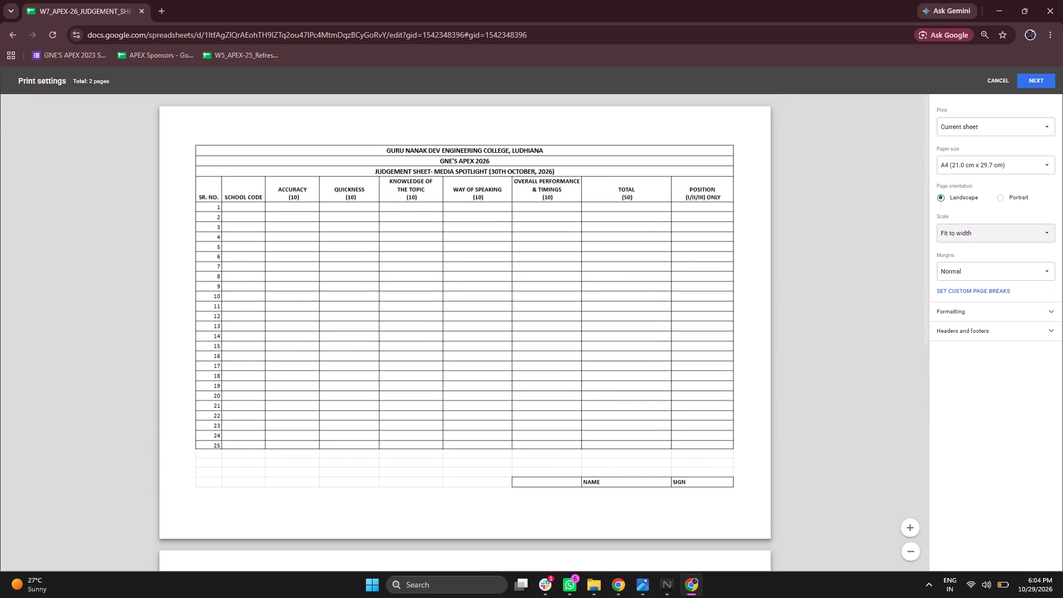
click(997, 75)
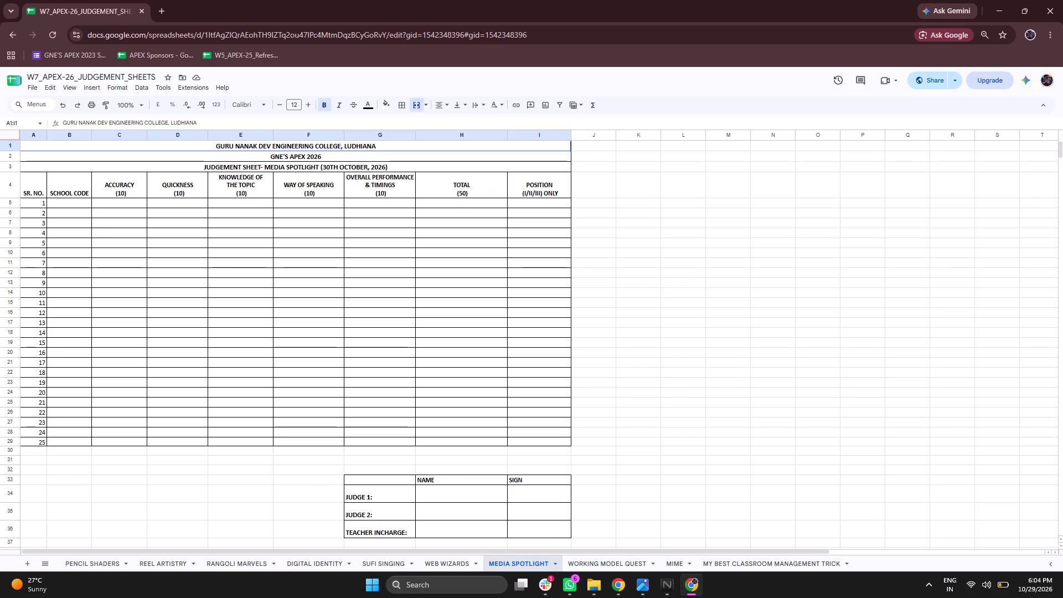
Insert one blank row below row 31, above the judges' signature table on the MEDIA SPOTLIGHT sheet.
right_click(11, 458)
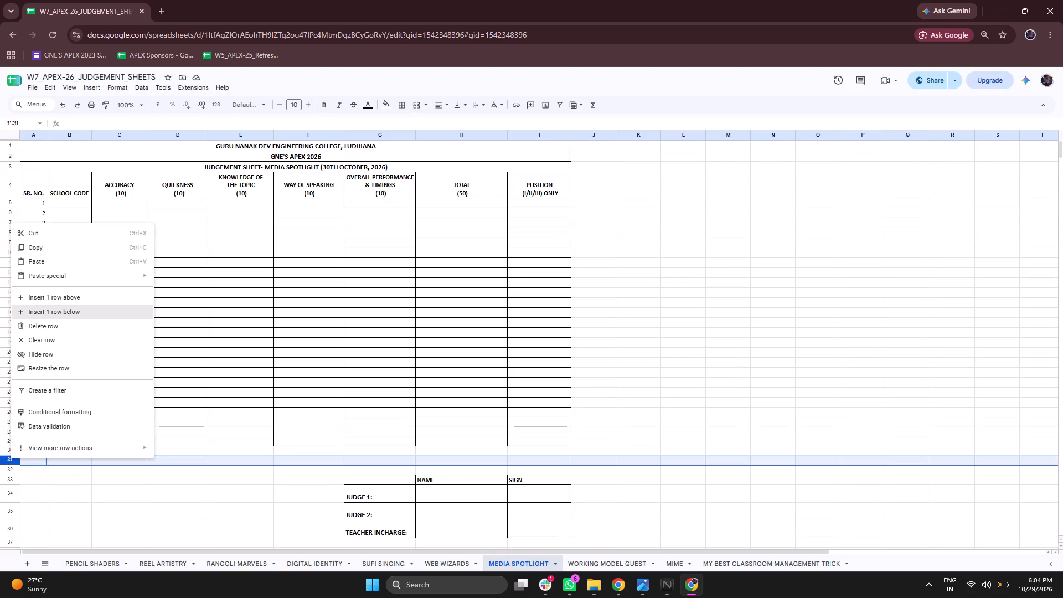
click(66, 315)
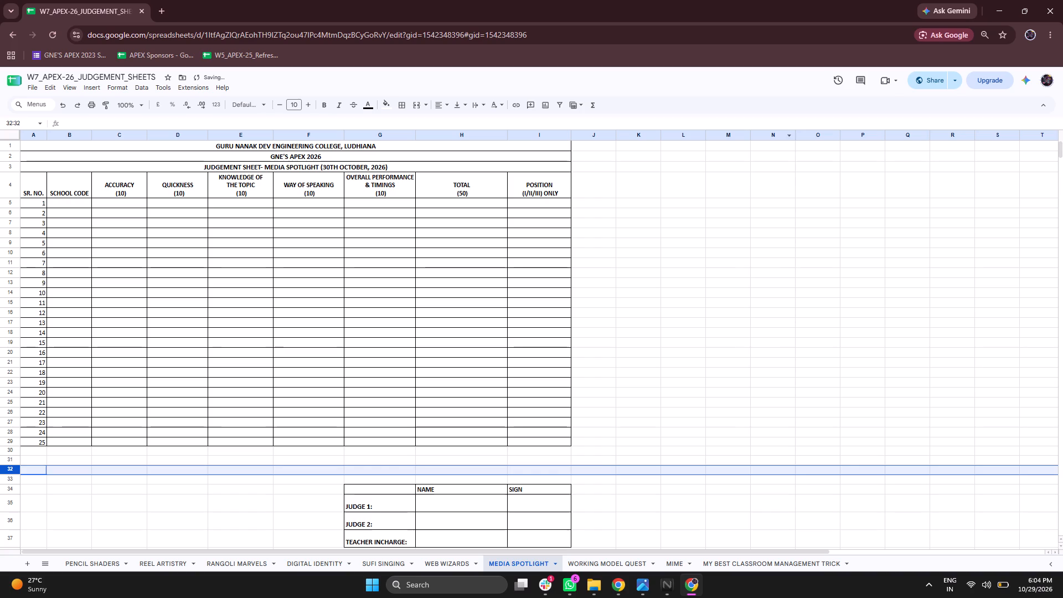
Preview the MEDIA SPOTLIGHT sheet's page break again with the print scale set to Fit to width.
key(ctrl+p)
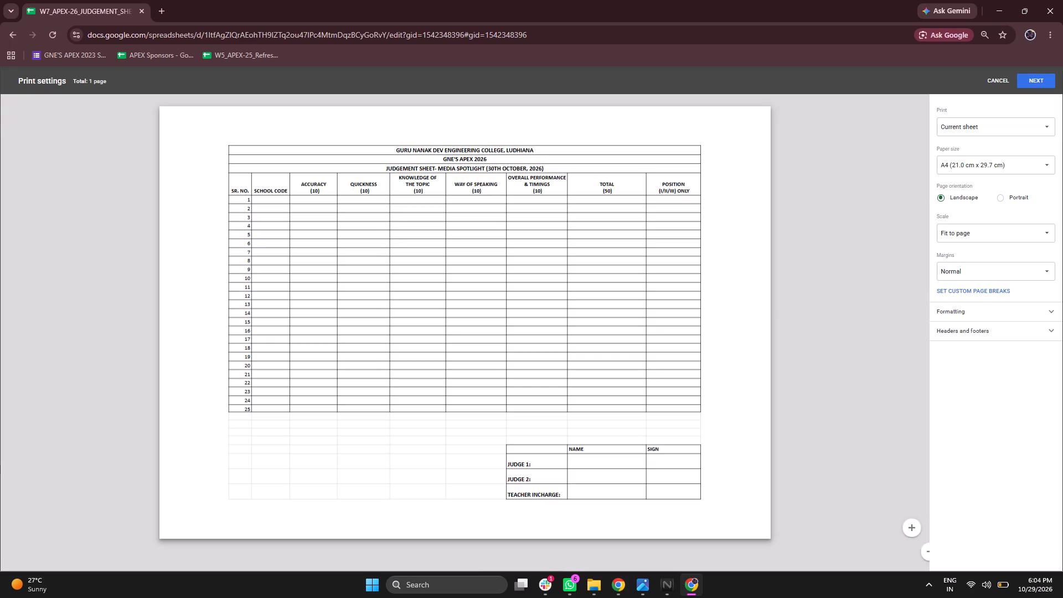
click(1031, 223)
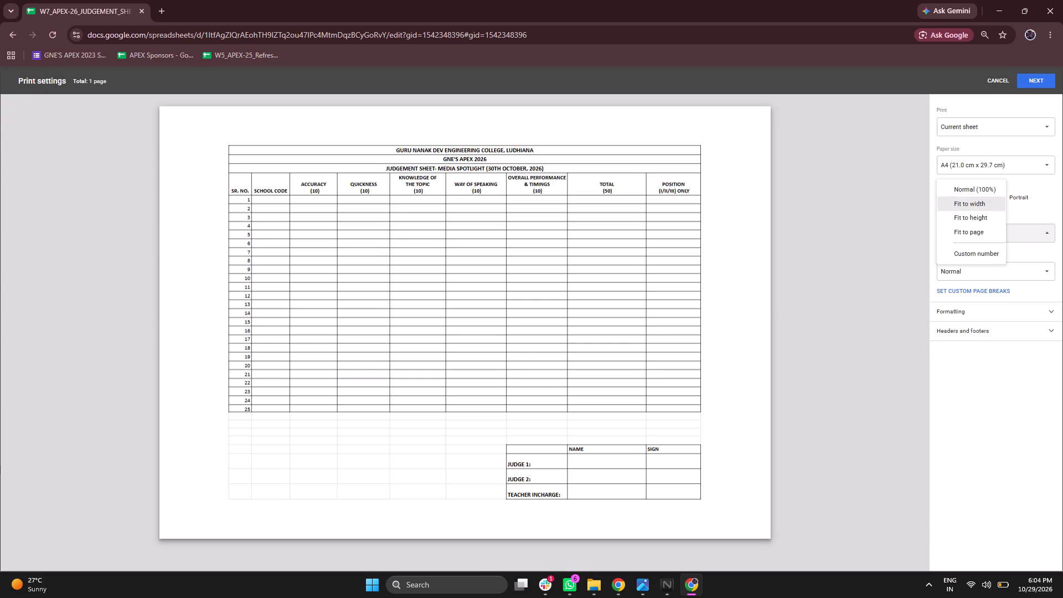
click(984, 206)
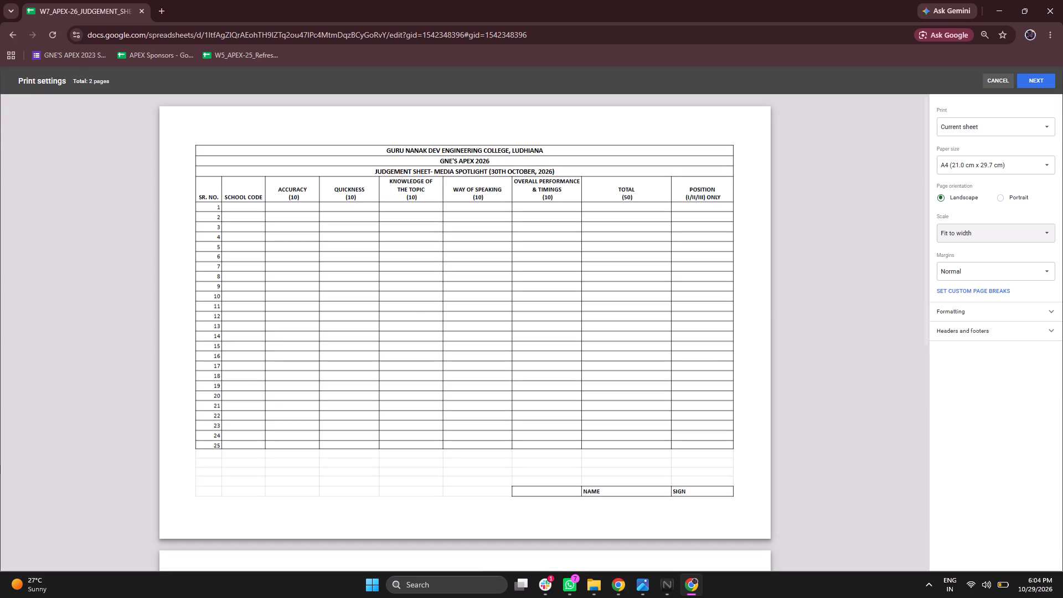
click(985, 75)
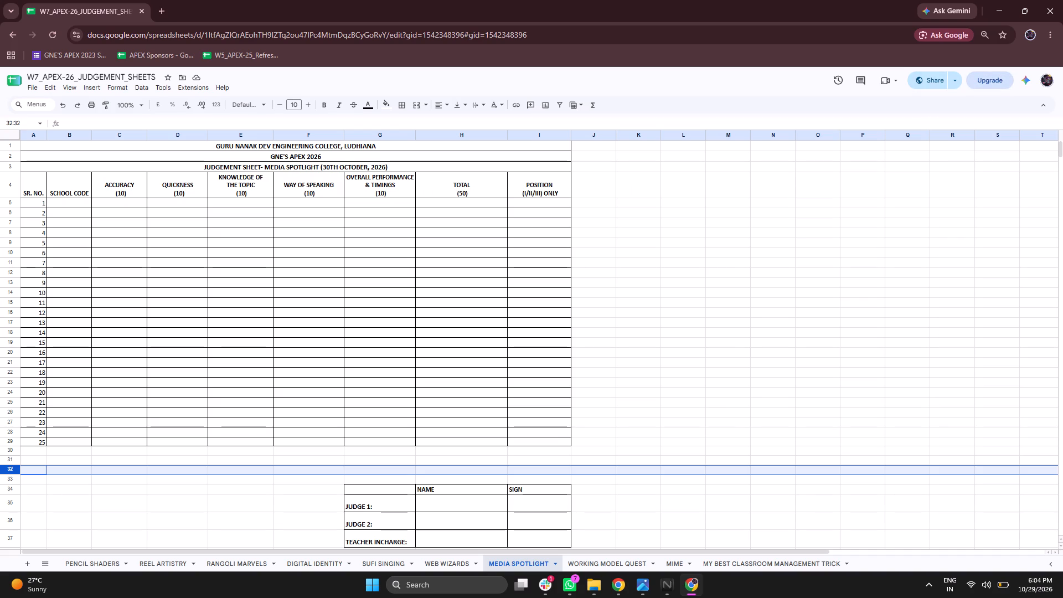
Insert another blank row below row 31 on the MEDIA SPOTLIGHT sheet, above the judges' signature table.
right_click(45, 456)
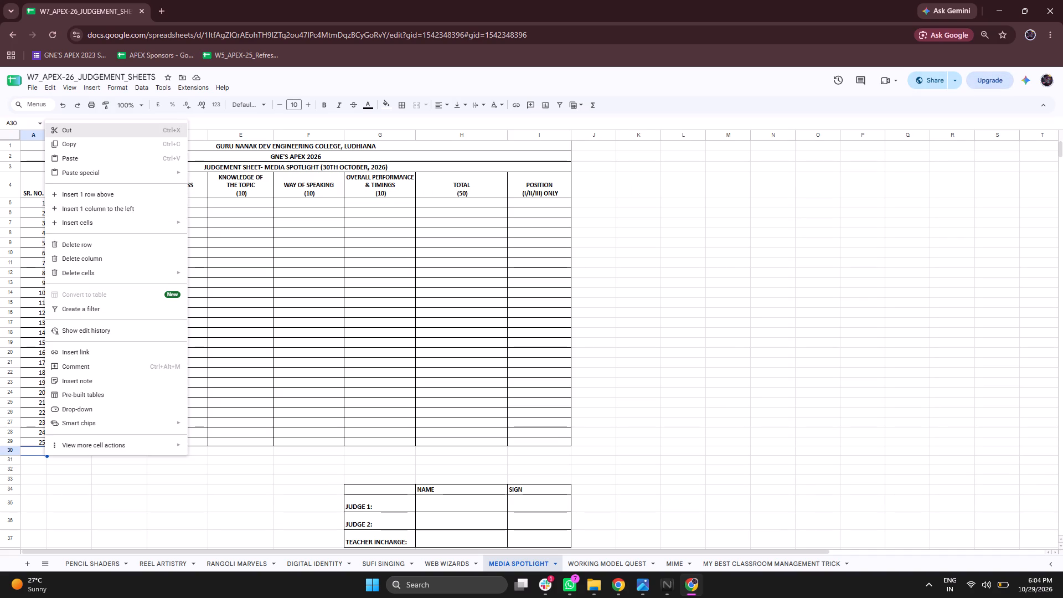
click(3, 461)
right_click(3, 461)
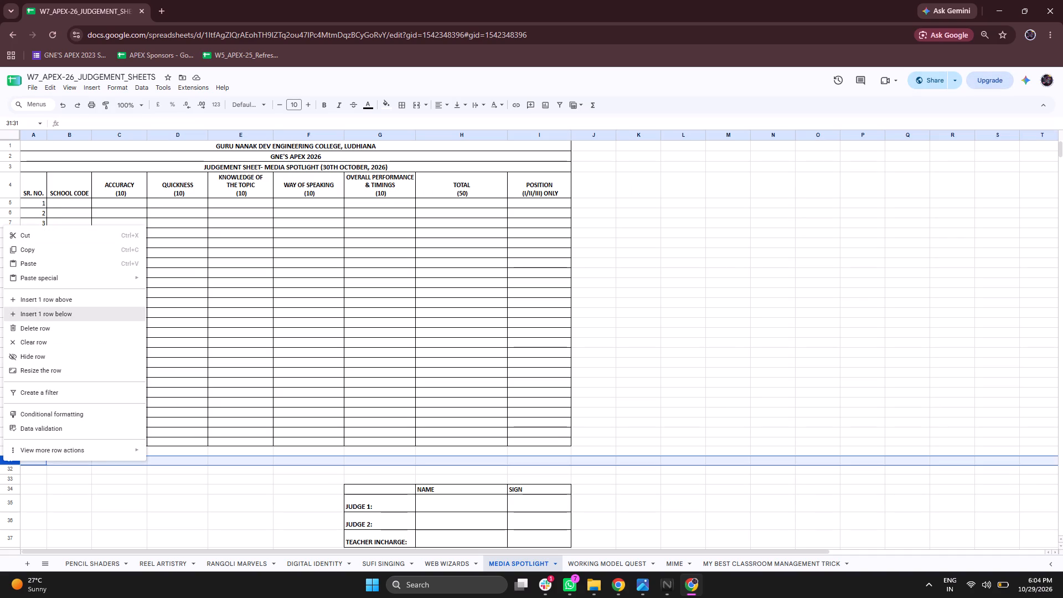
click(49, 318)
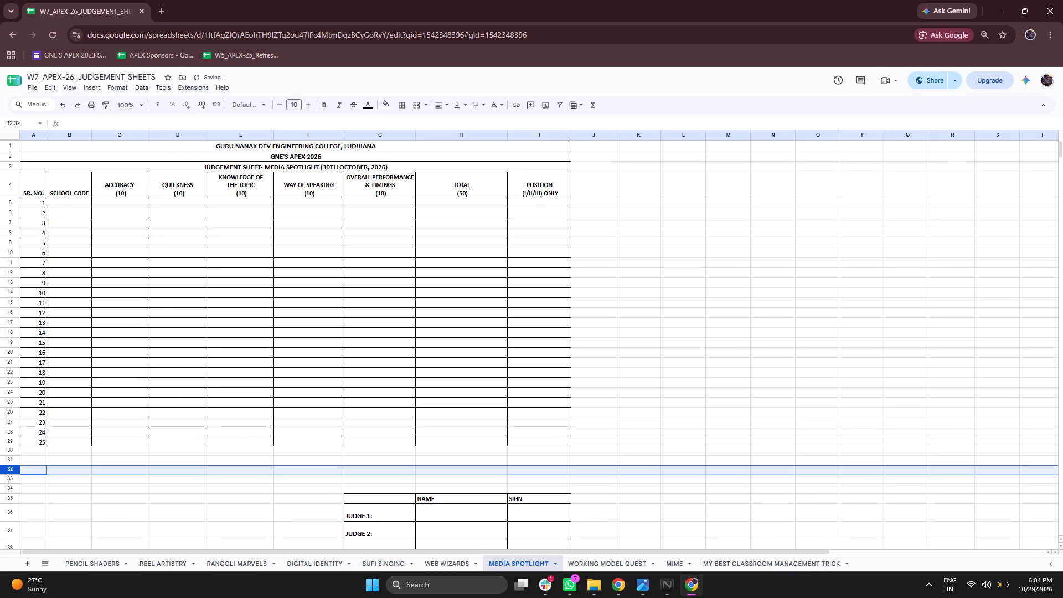
Open the print settings for the MEDIA SPOTLIGHT judgement sheet.
key(ctrl+p)
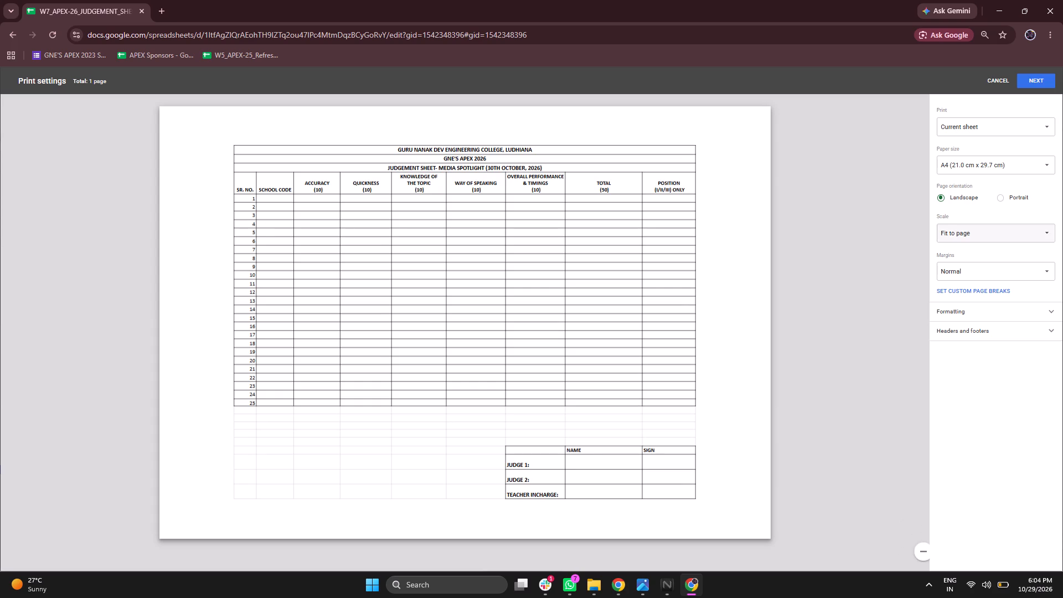
Set the MEDIA SPOTLIGHT sheet's print scale to Fit to width and check the page break before the signature table.
click(958, 231)
click(972, 205)
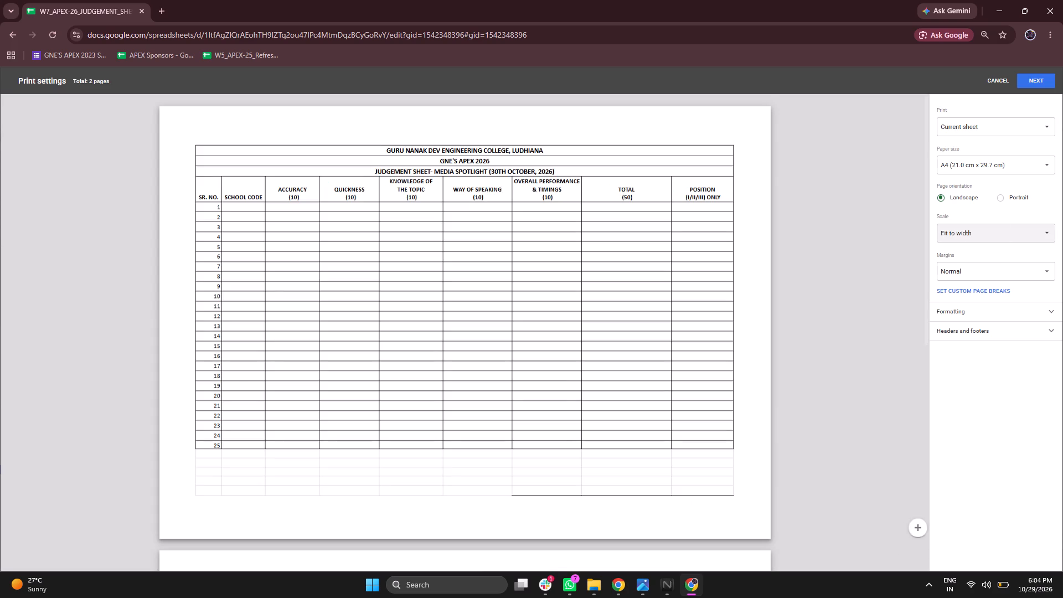
scroll(666, 391, right, 1)
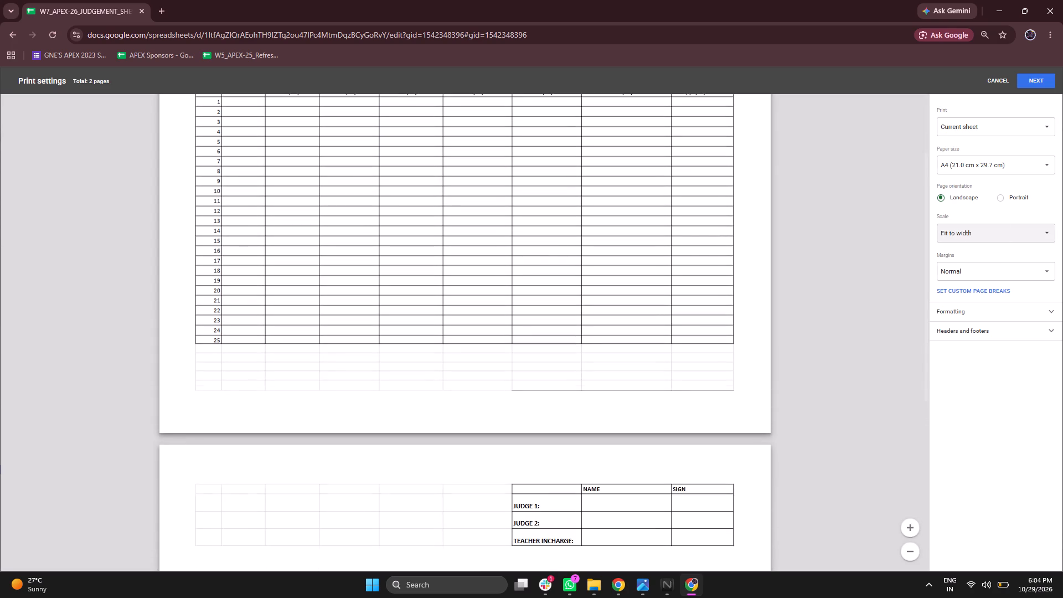
scroll(666, 391, up, 3)
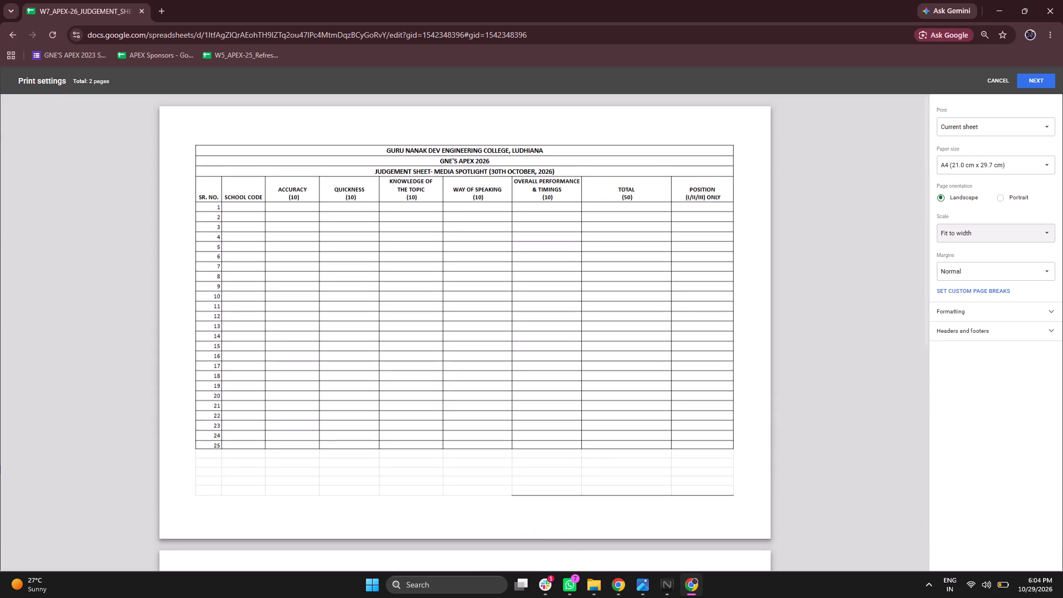
Print three copies of all pages of the MEDIA SPOTLIGHT judgement sheet on the Canon MF3010.
click(1047, 76)
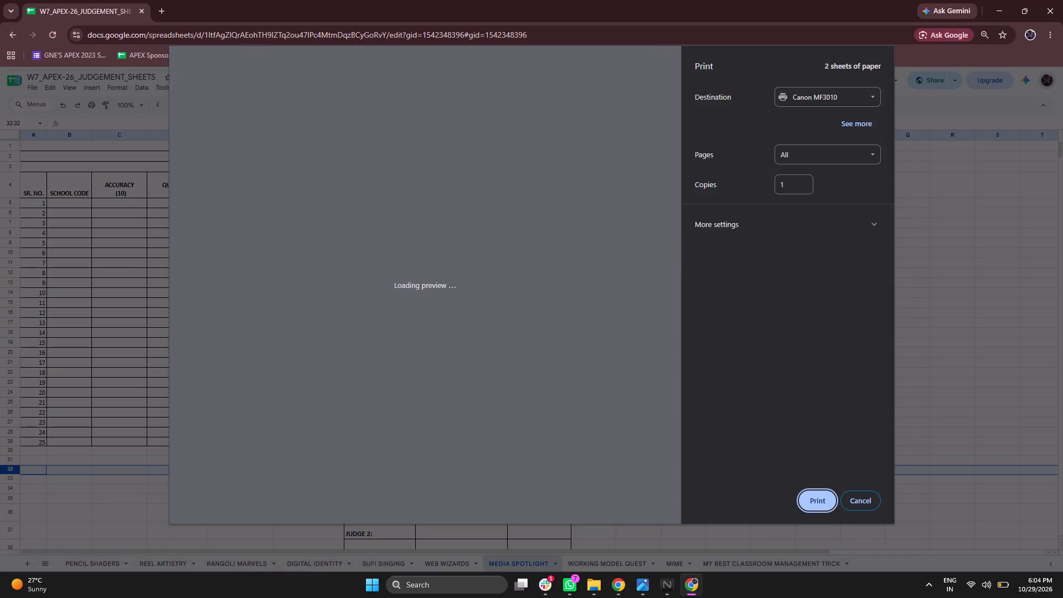
click(807, 179)
double_click(806, 180)
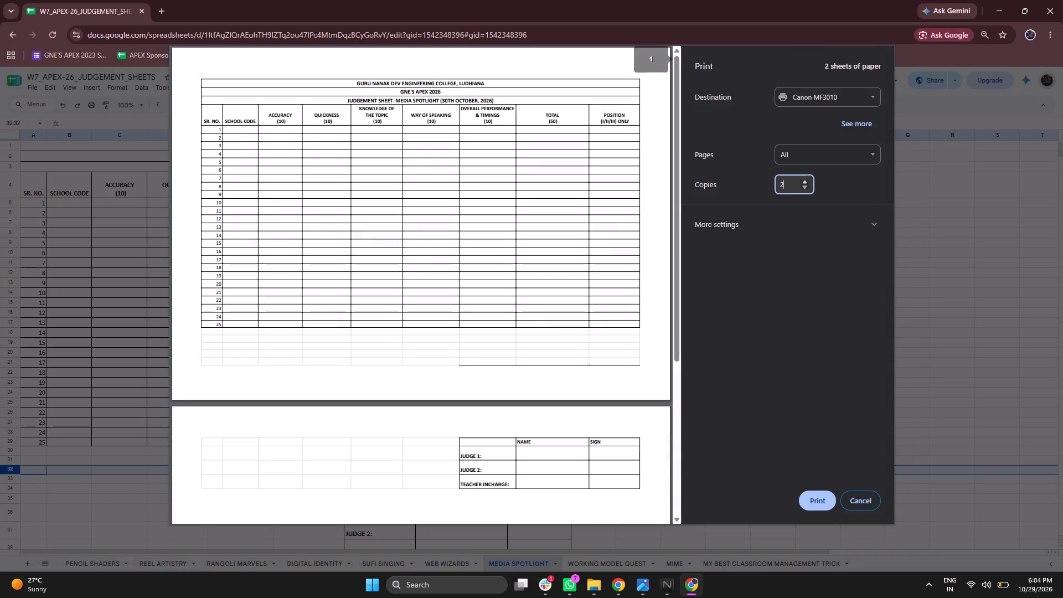
click(823, 497)
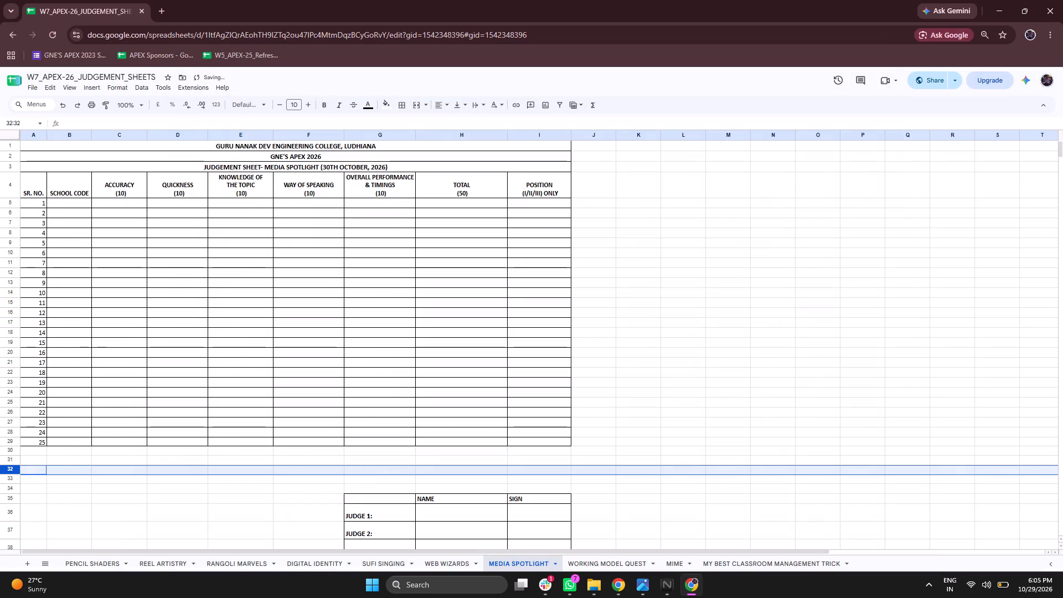
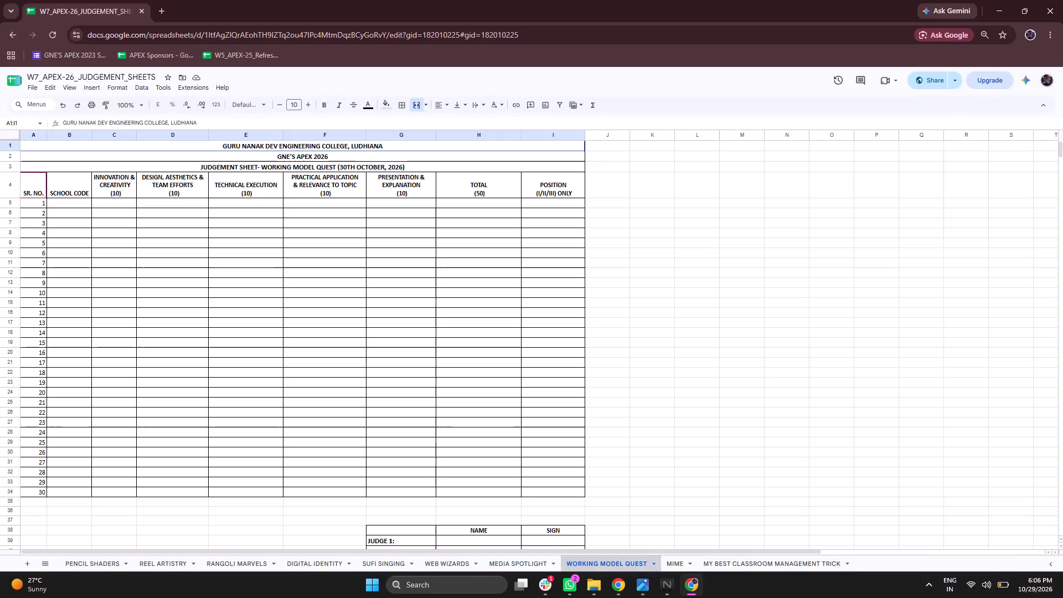
Set the height of rows 5 to 34 on the WORKING MODEL QUEST sheet to 30 pixels.
click(525, 566)
click(580, 559)
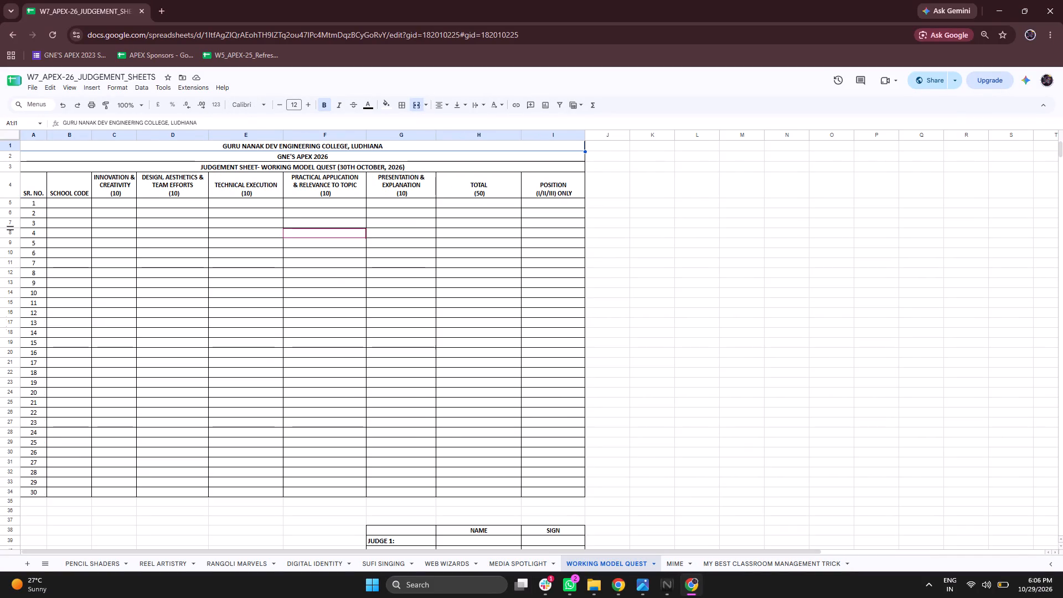
scroll(25, 204, left, 1)
drag(11, 203, 13, 285)
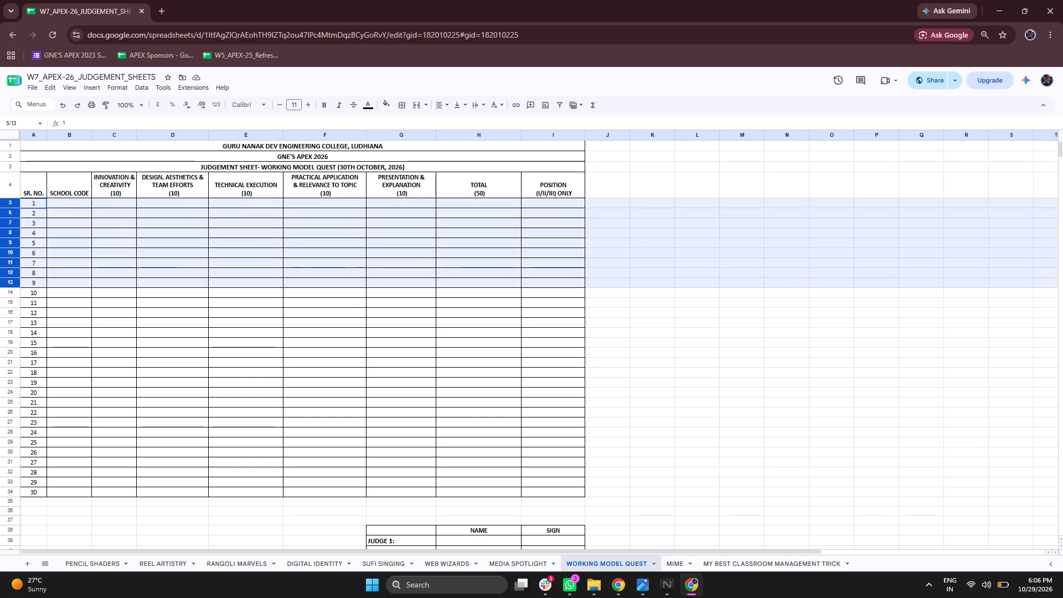
drag(13, 285, 12, 490)
right_click(12, 490)
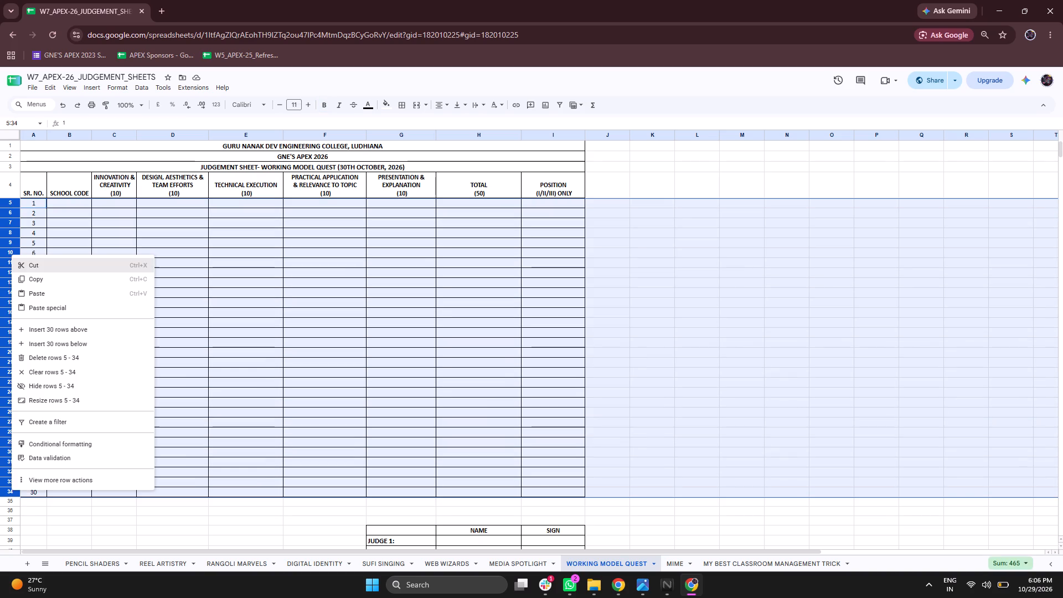
click(70, 405)
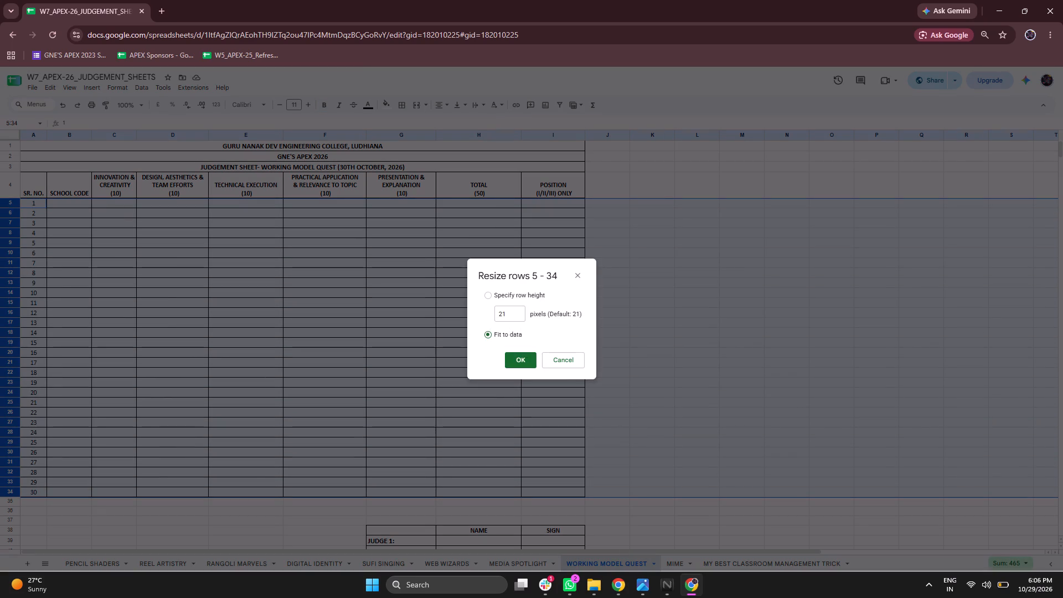
double_click(510, 318)
key(BackSpace)
text(30)
click(522, 362)
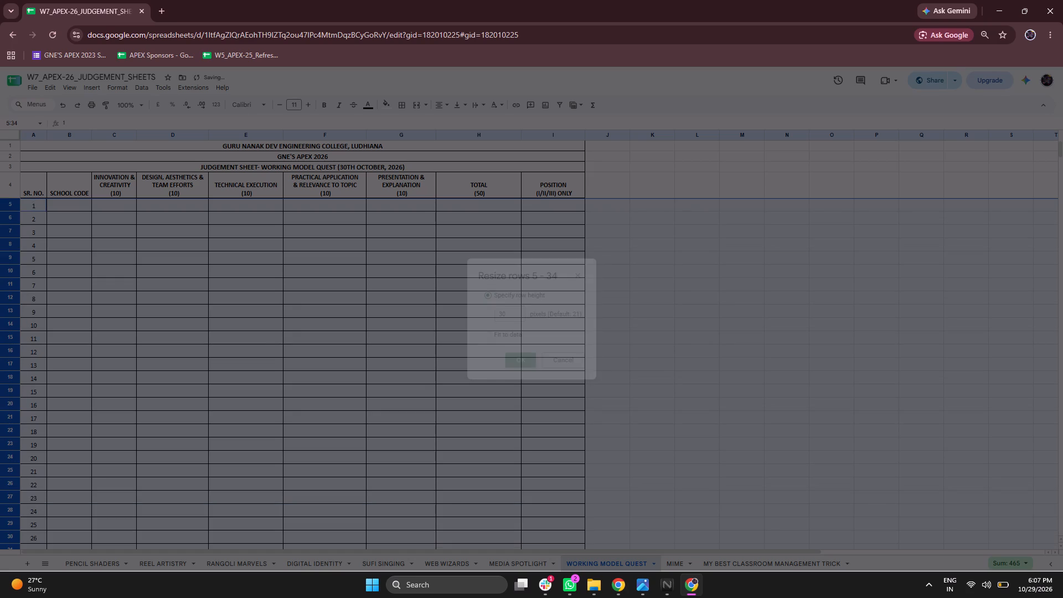
click(711, 296)
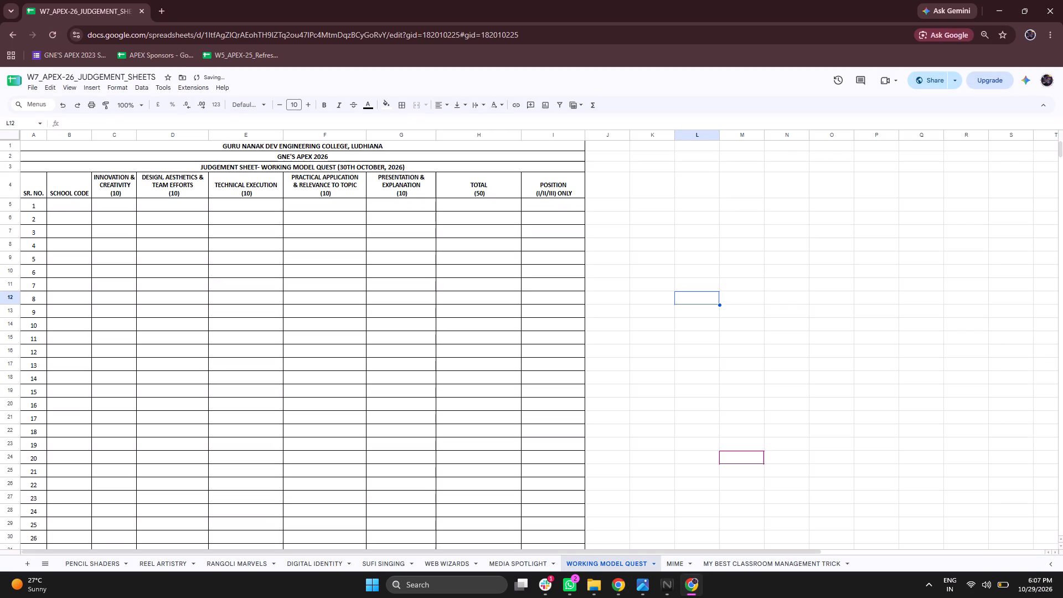
Print 2 copies of the WORKING MODEL QUEST sheet with the scale set to Fit to width.
scroll(711, 296, right, 1)
key(ctrl+p)
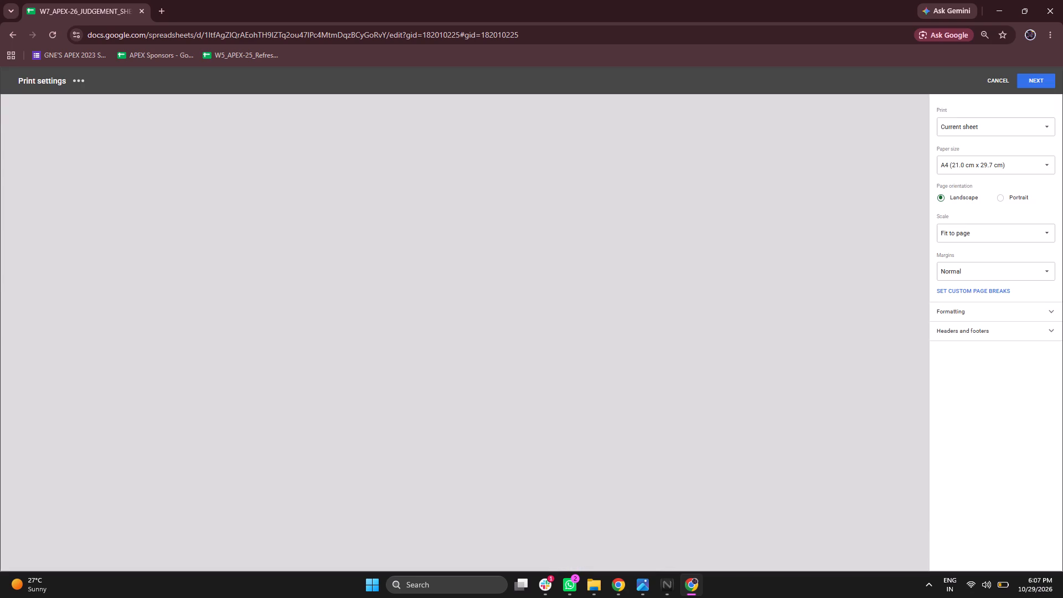
click(999, 226)
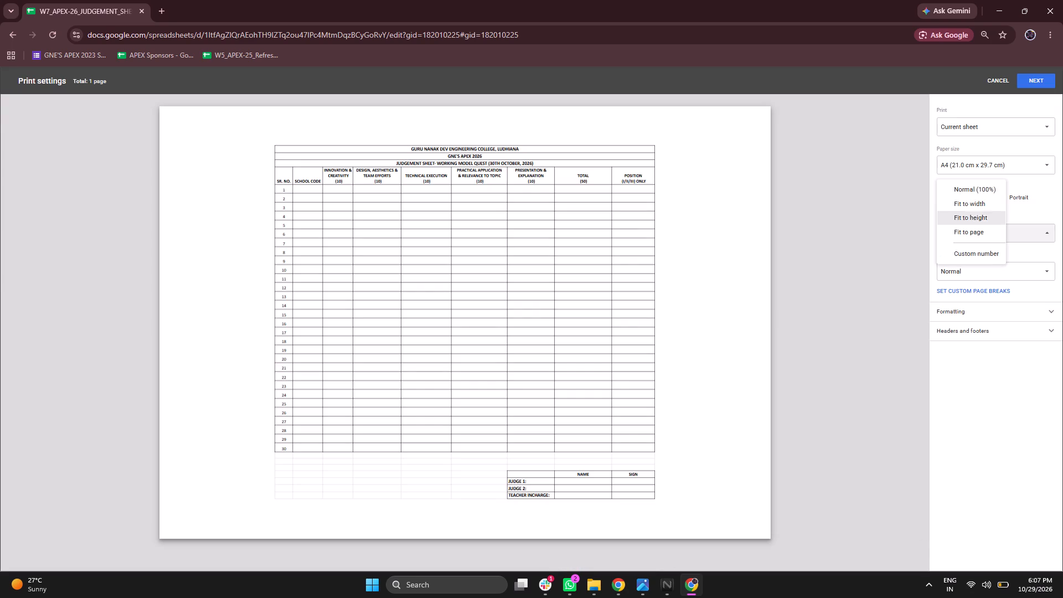
click(989, 208)
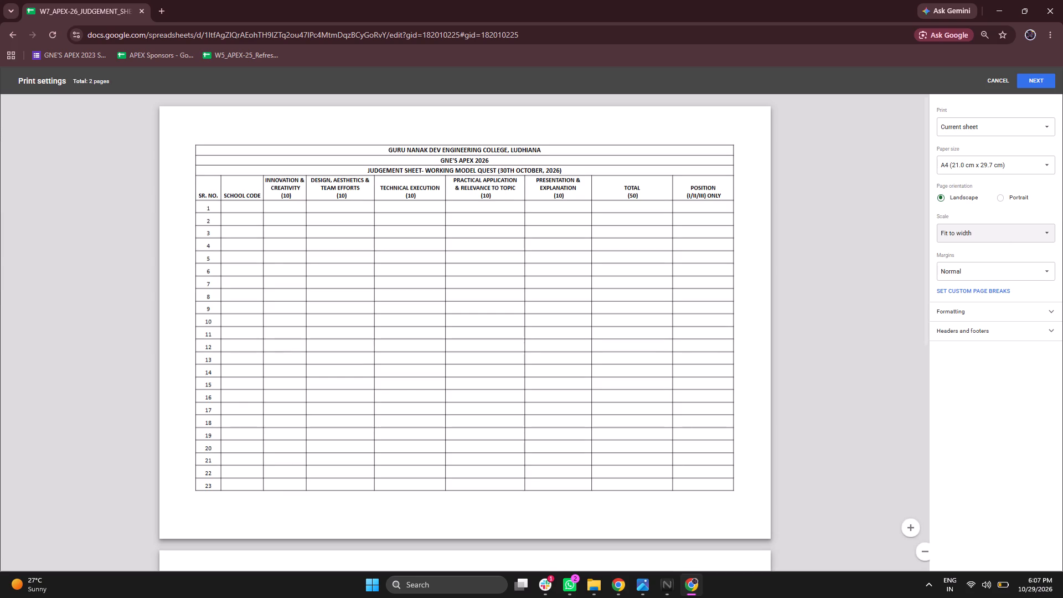
scroll(797, 367, right, 1)
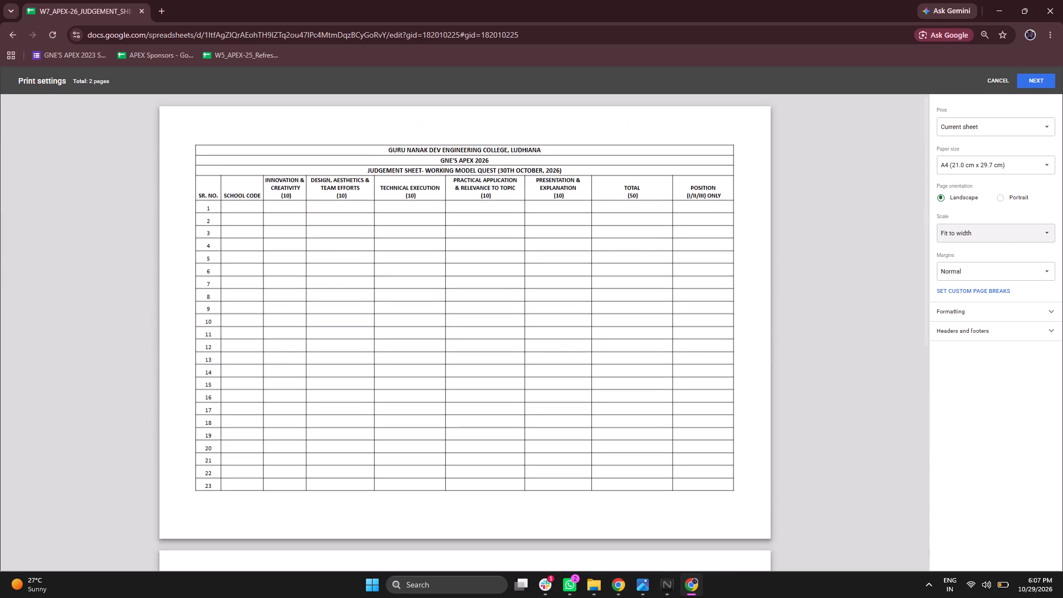
click(1041, 85)
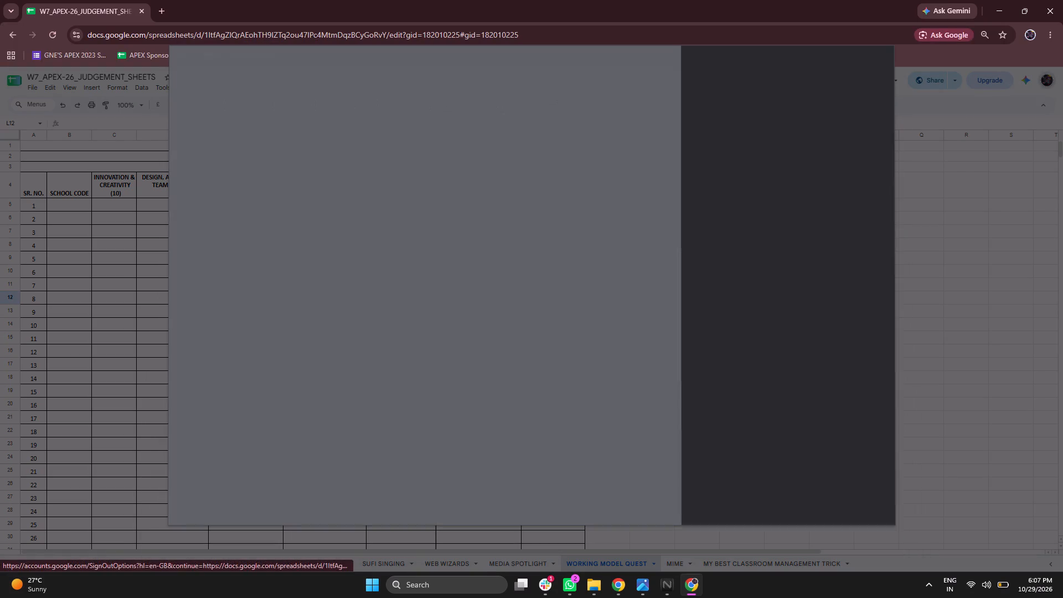
double_click(807, 183)
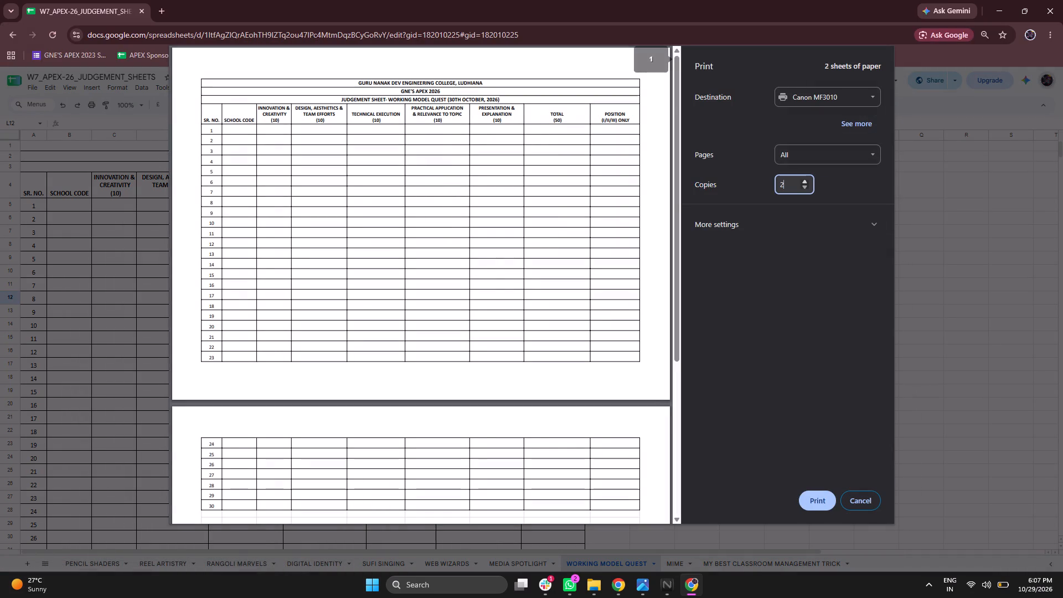
click(811, 500)
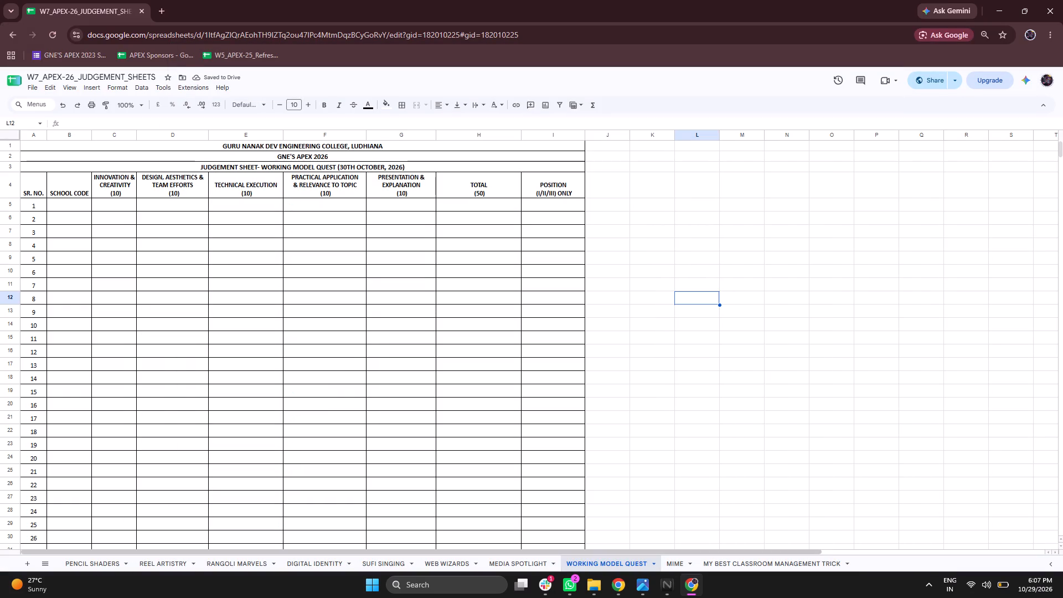
Open the row resize settings for rows 5 to 19, entries 1 to 15, on the MIME sheet.
click(672, 562)
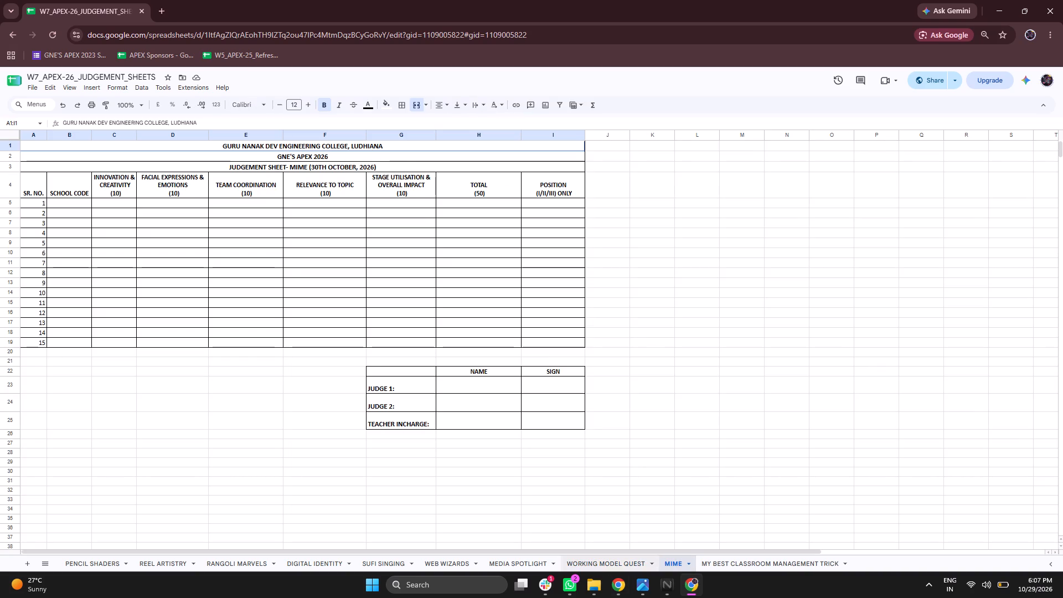
click(602, 570)
click(667, 566)
drag(8, 202, 12, 244)
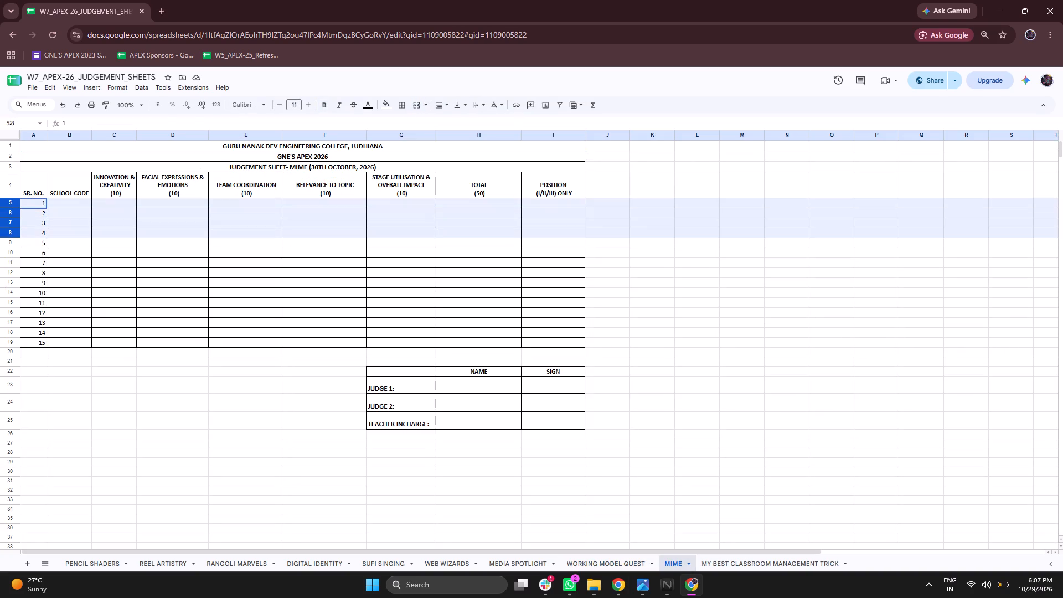
drag(12, 244, 11, 344)
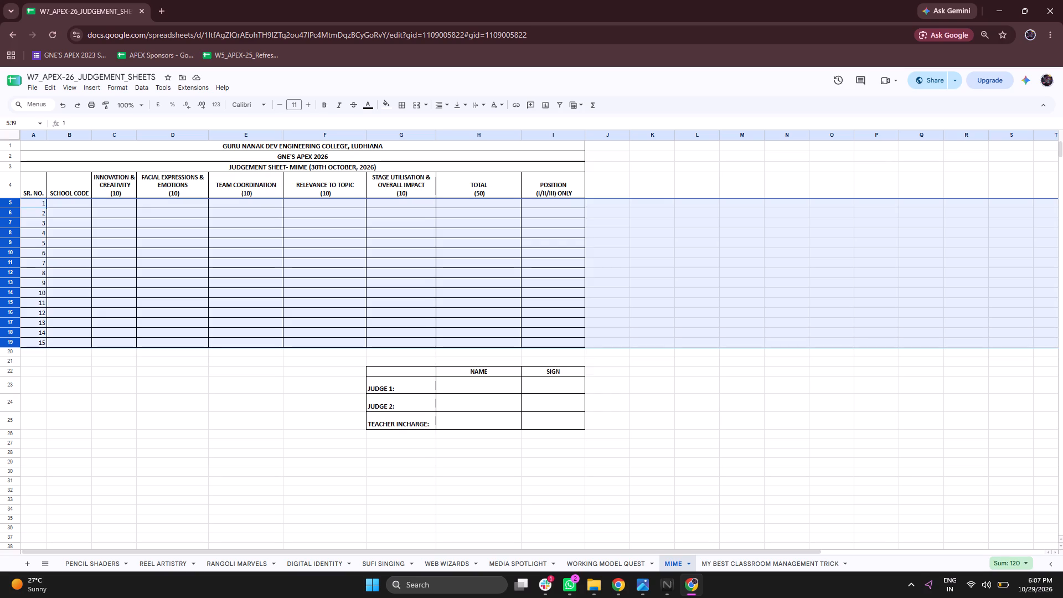
right_click(5, 310)
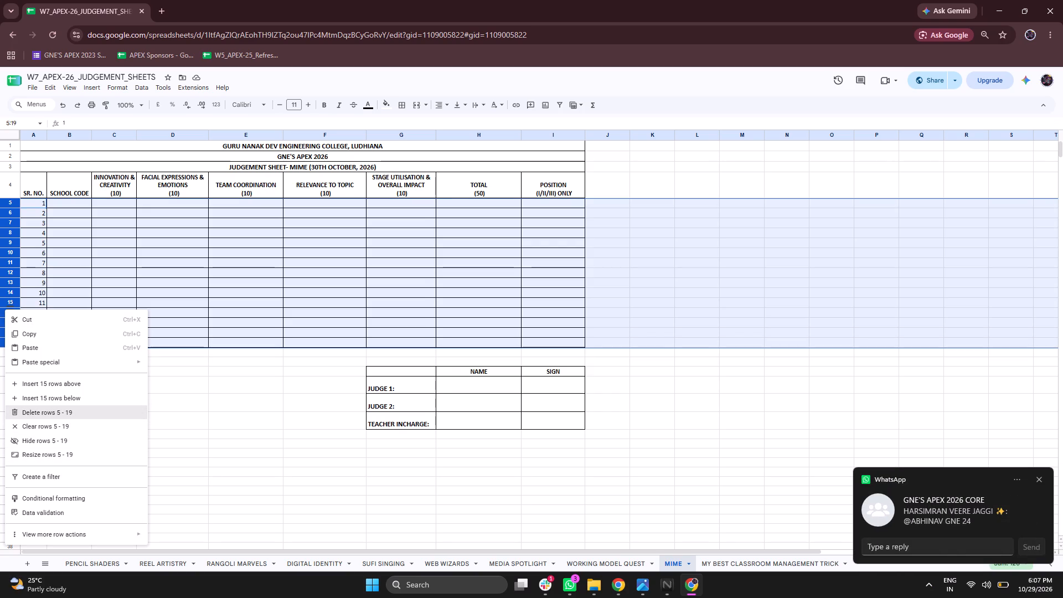
click(68, 457)
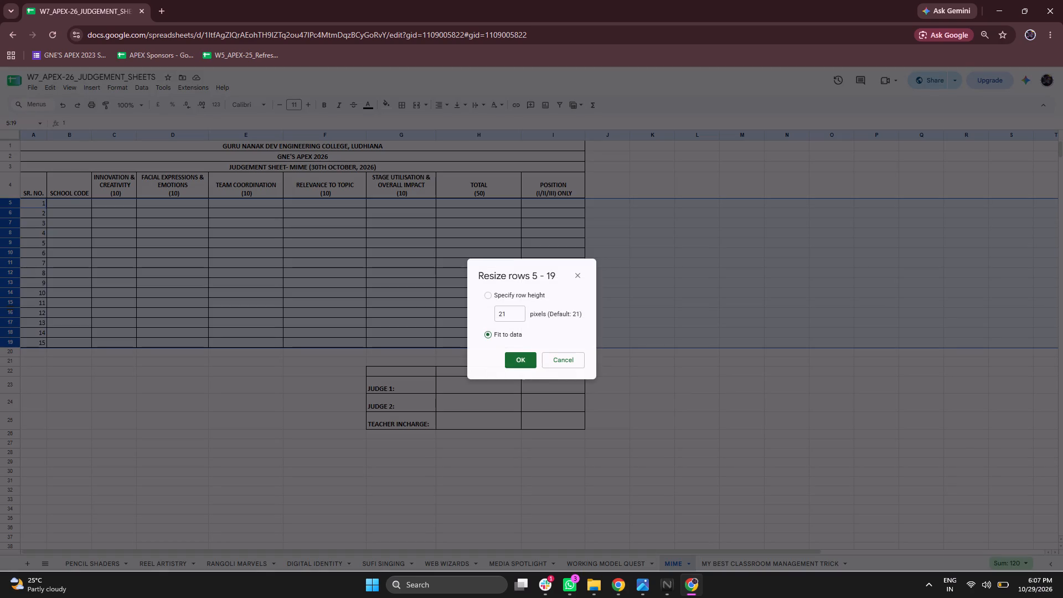
Set the height of rows 5 to 19 on the MIME sheet to 30 pixels.
drag(509, 319, 494, 318)
key(BackSpace)
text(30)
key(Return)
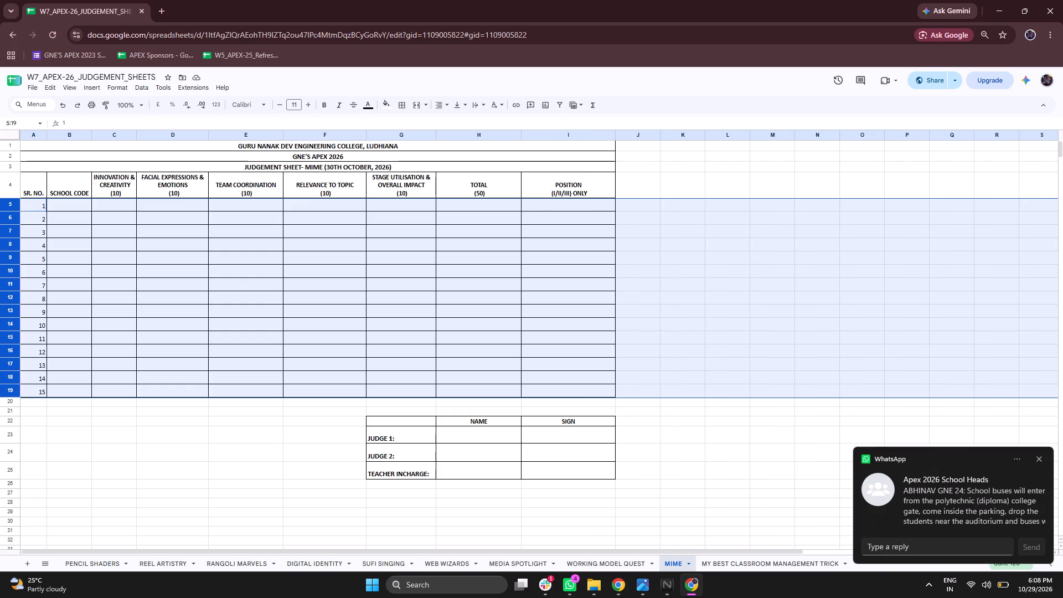
click(672, 323)
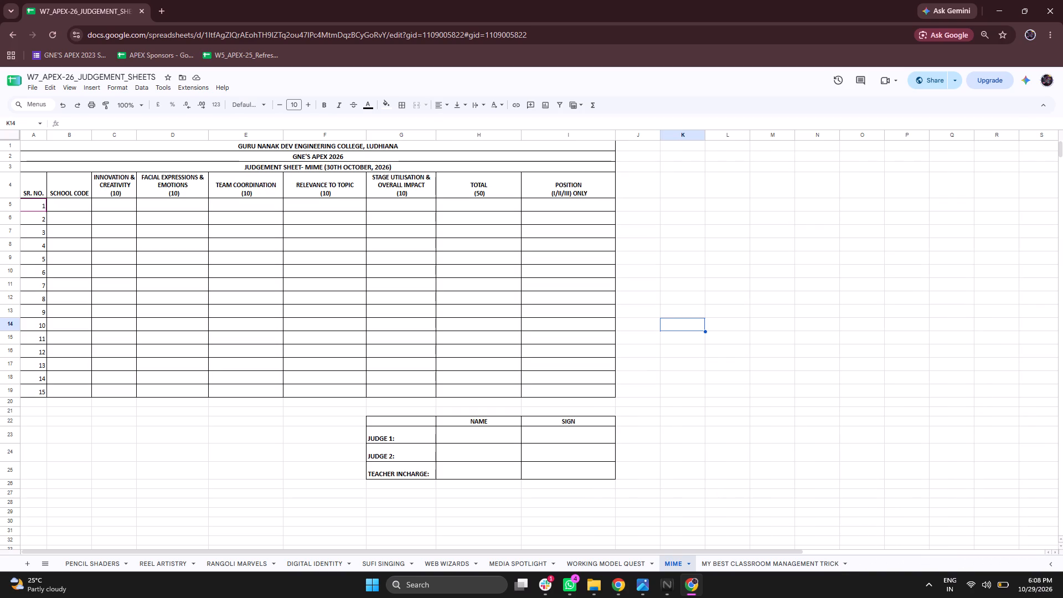
Print 3 collated copies of the current MIME sheet on the Canon MF3010 with the scale set to Fit to width.
key(ctrl+p)
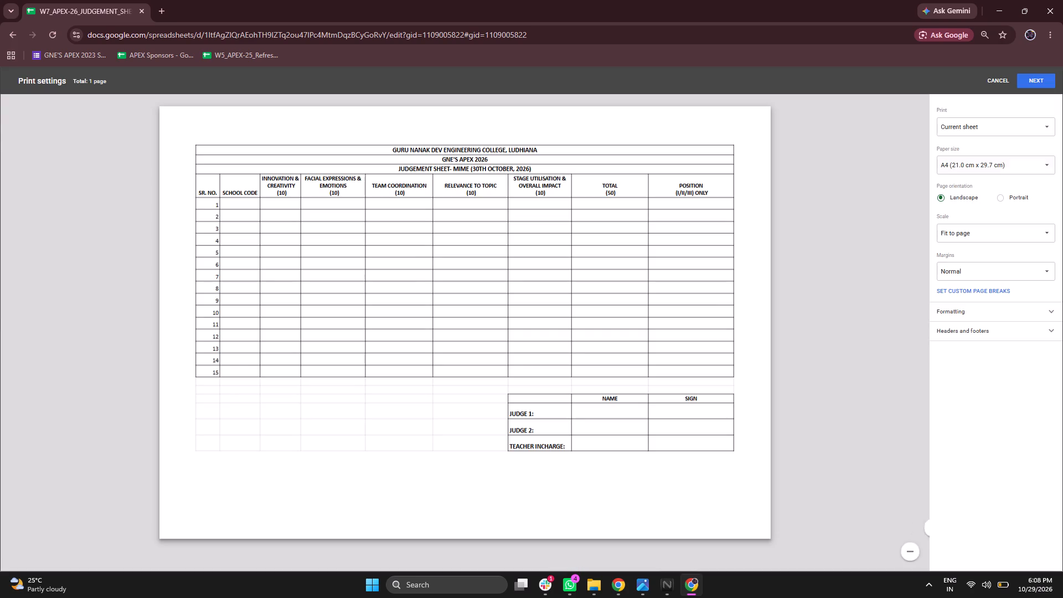
click(1001, 131)
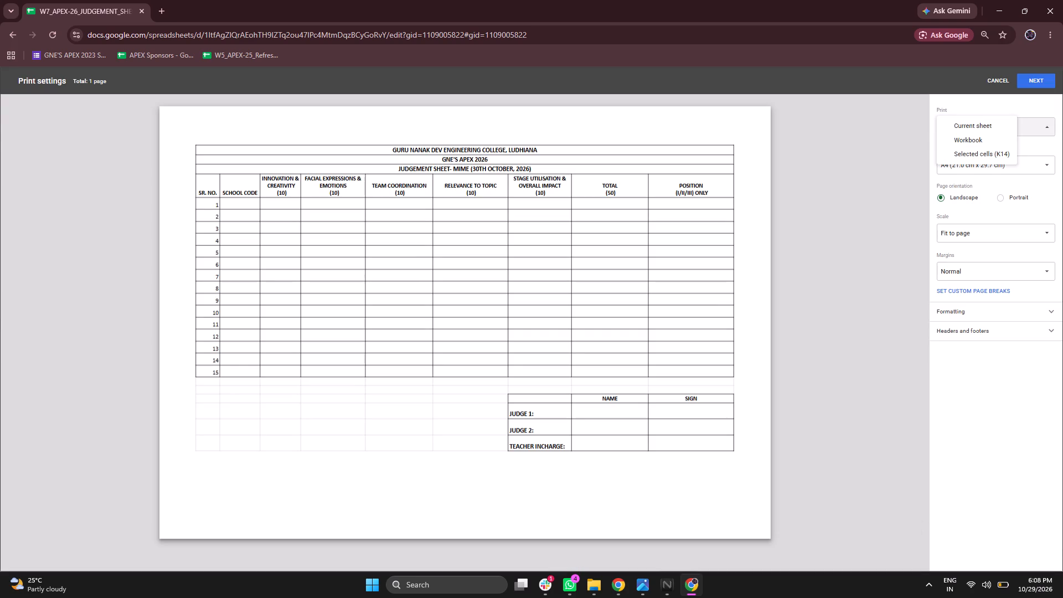
click(1033, 130)
click(1026, 225)
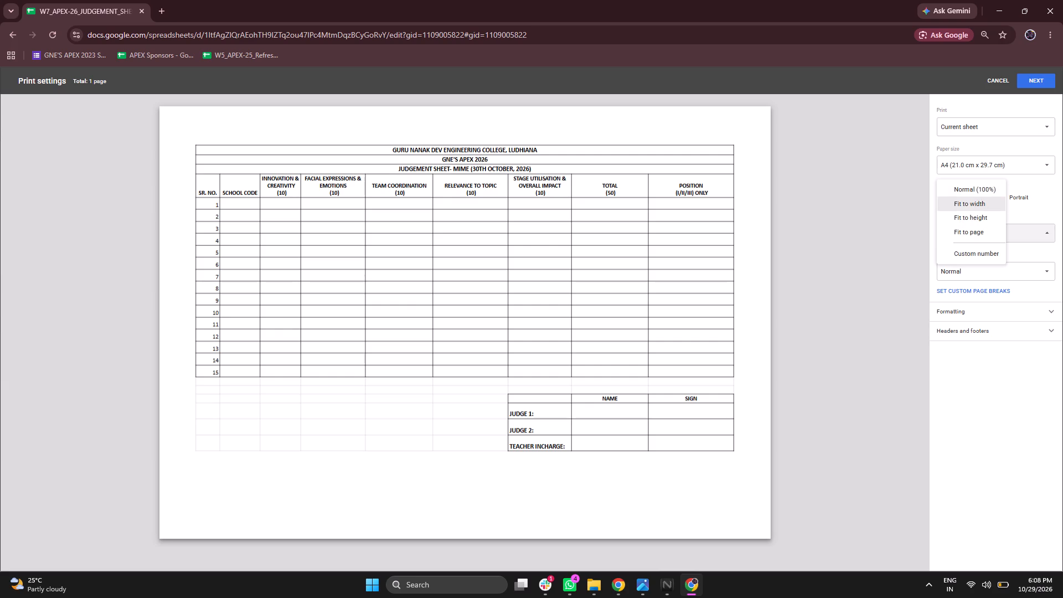
click(994, 208)
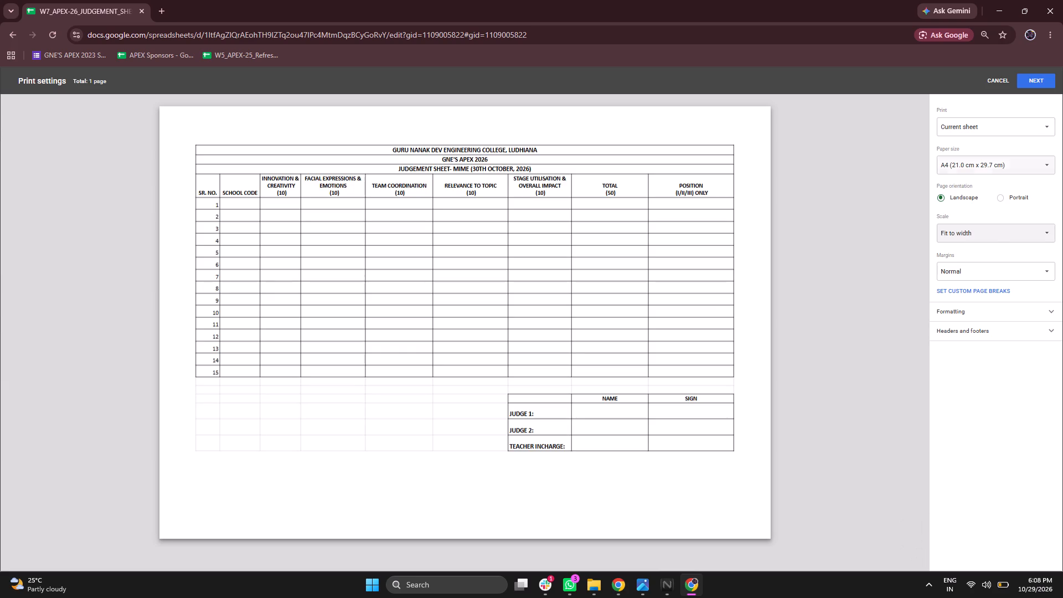
click(1037, 88)
click(1035, 85)
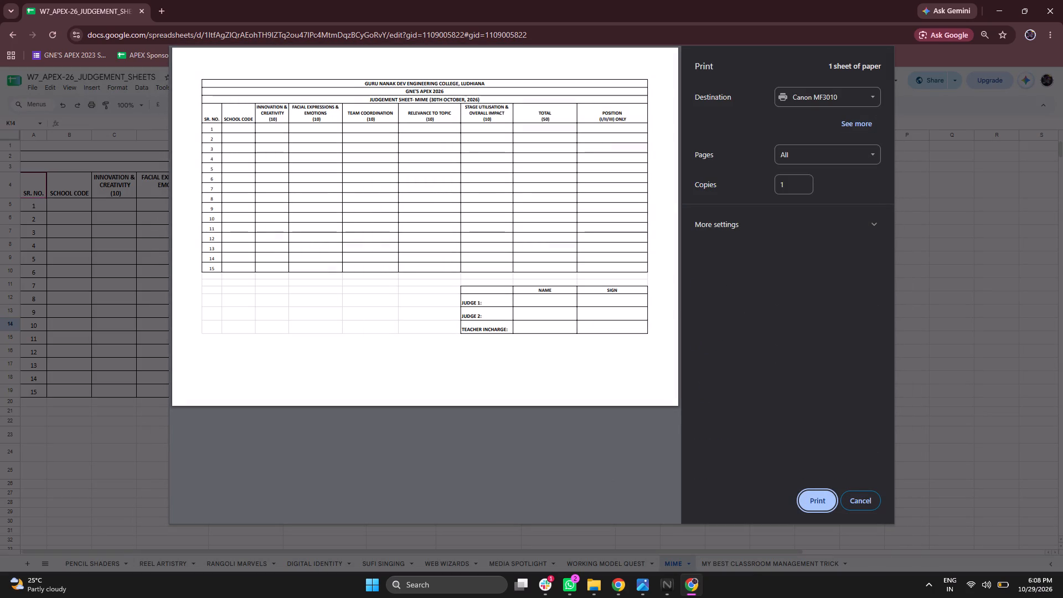
click(803, 182)
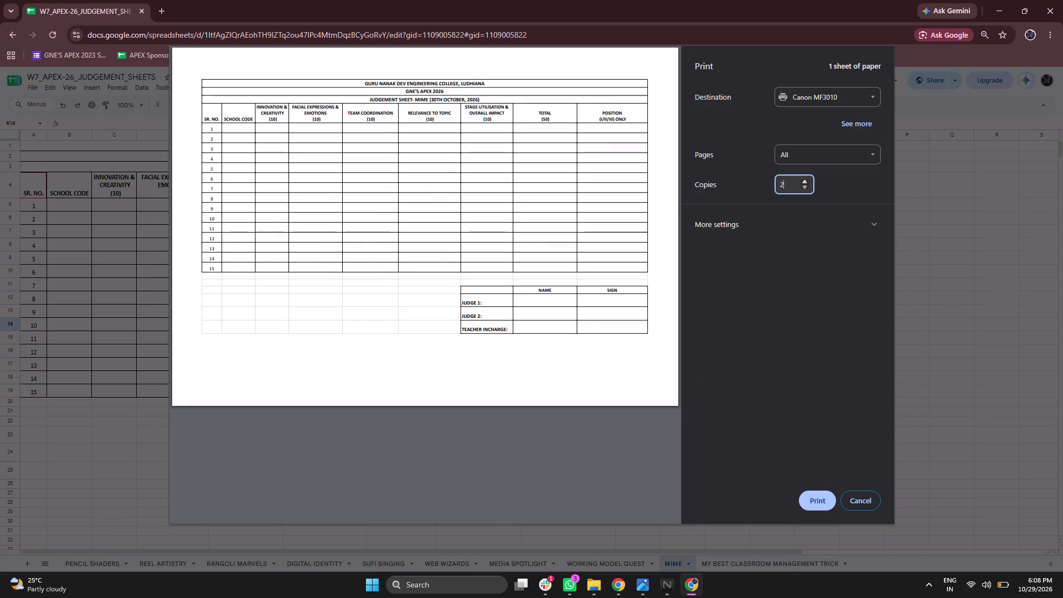
click(803, 182)
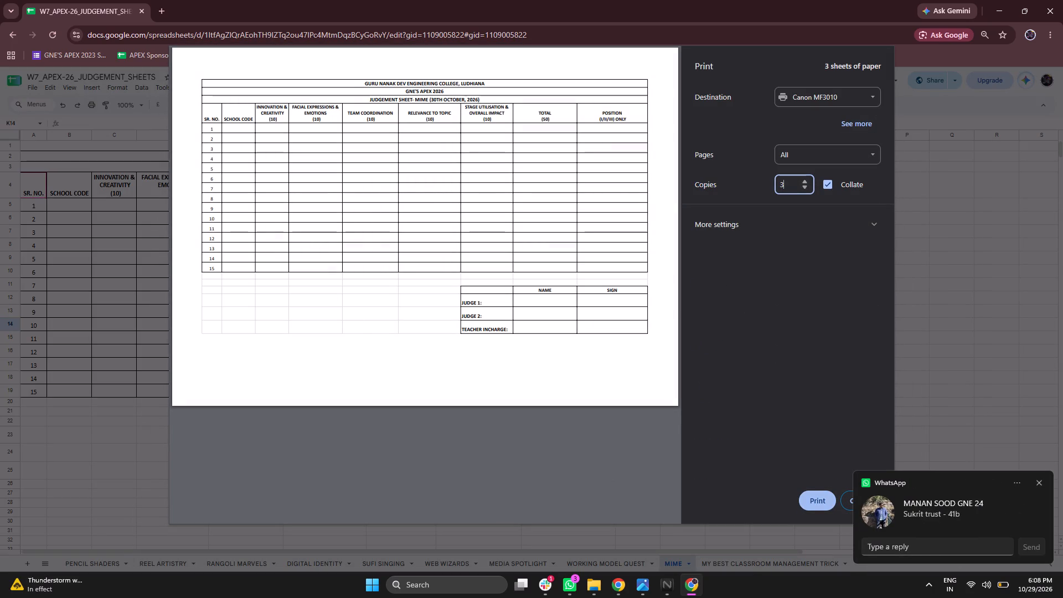
click(825, 506)
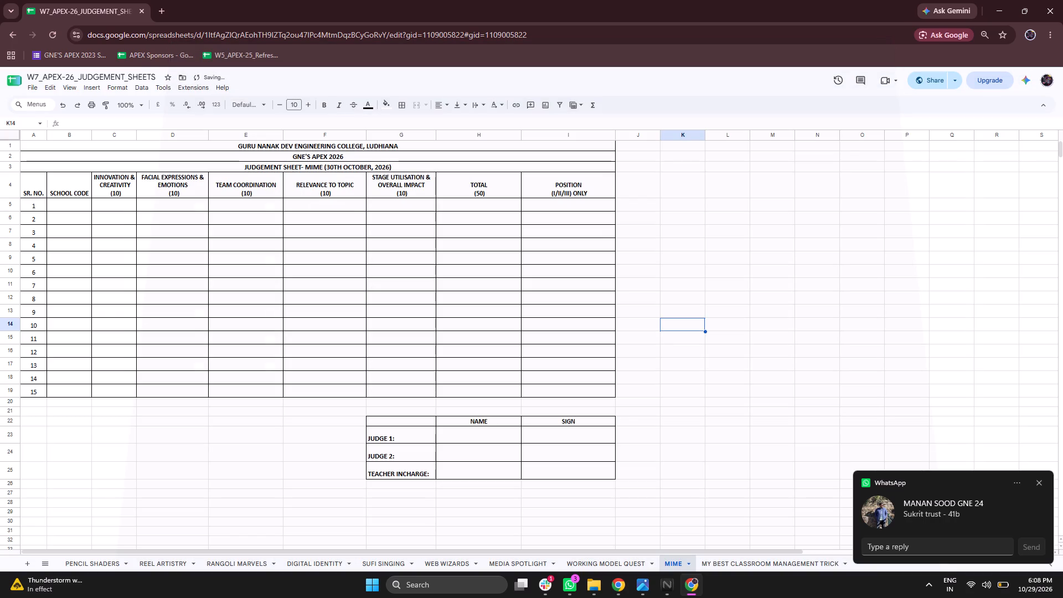
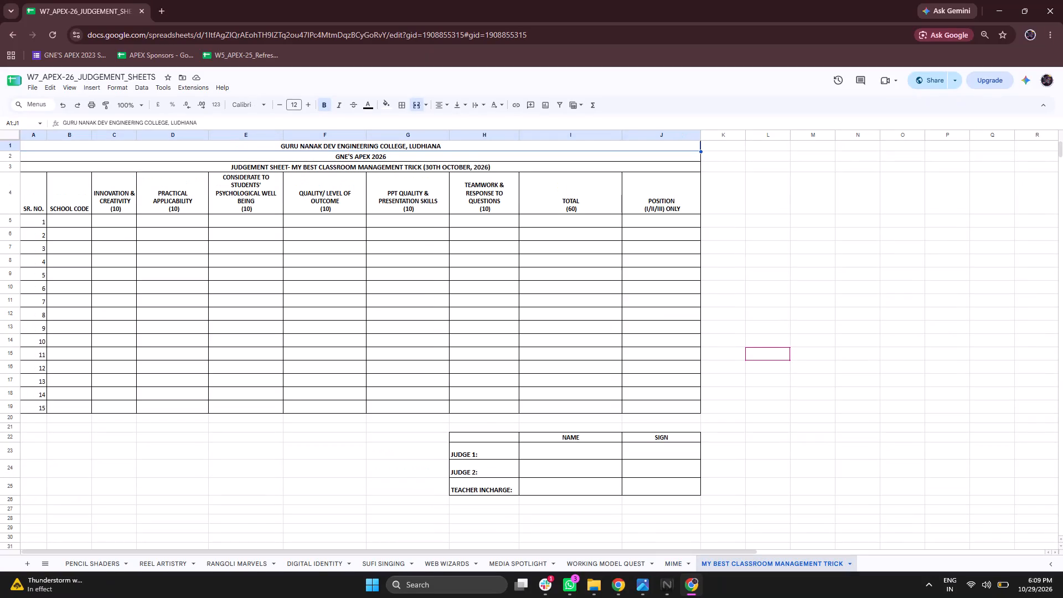
Set the height of rows 5 to 19 on the MY BEST CLASSROOM MANAGEMENT TRICK sheet to 30 pixels.
right_click(7, 255)
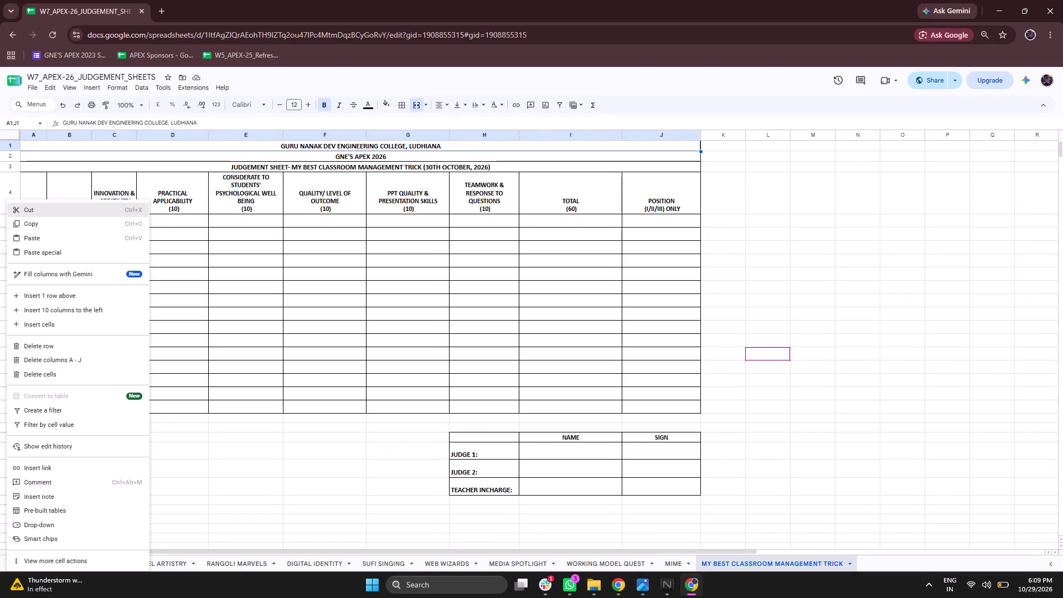
click(183, 283)
drag(9, 223, 24, 403)
right_click(24, 403)
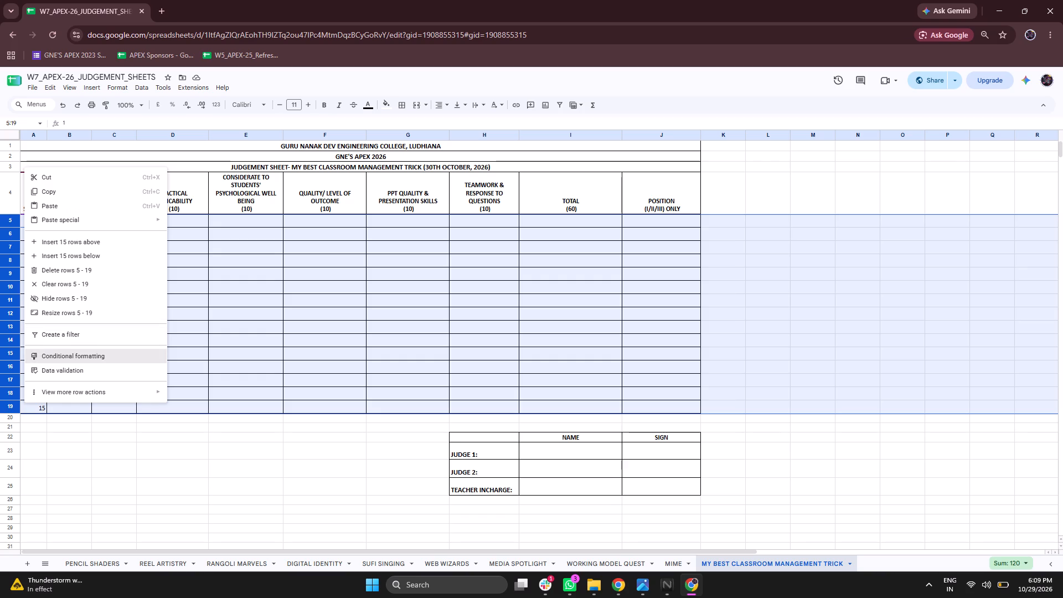
click(100, 319)
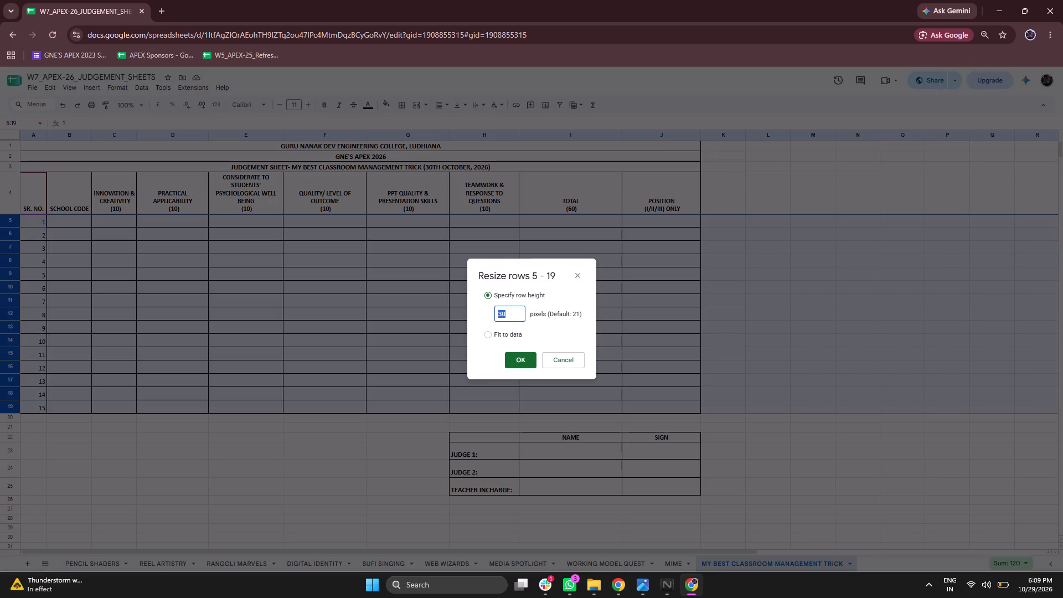
click(522, 353)
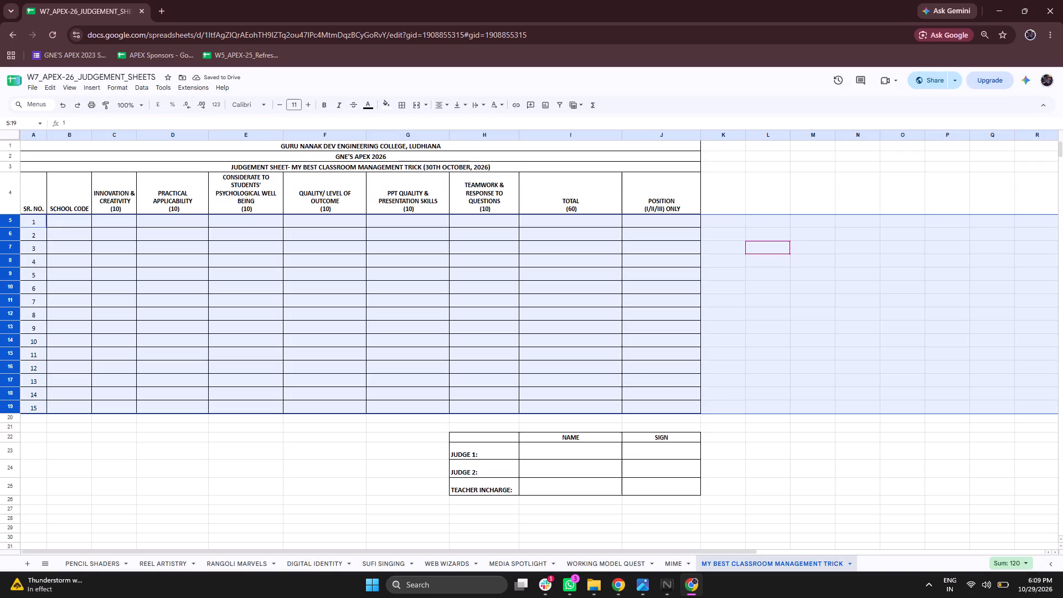
Print 1 copy of the MY BEST CLASSROOM MANAGEMENT TRICK sheet on the Canon MF3010 with the scale set to Fit to width.
key(ctrl+p)
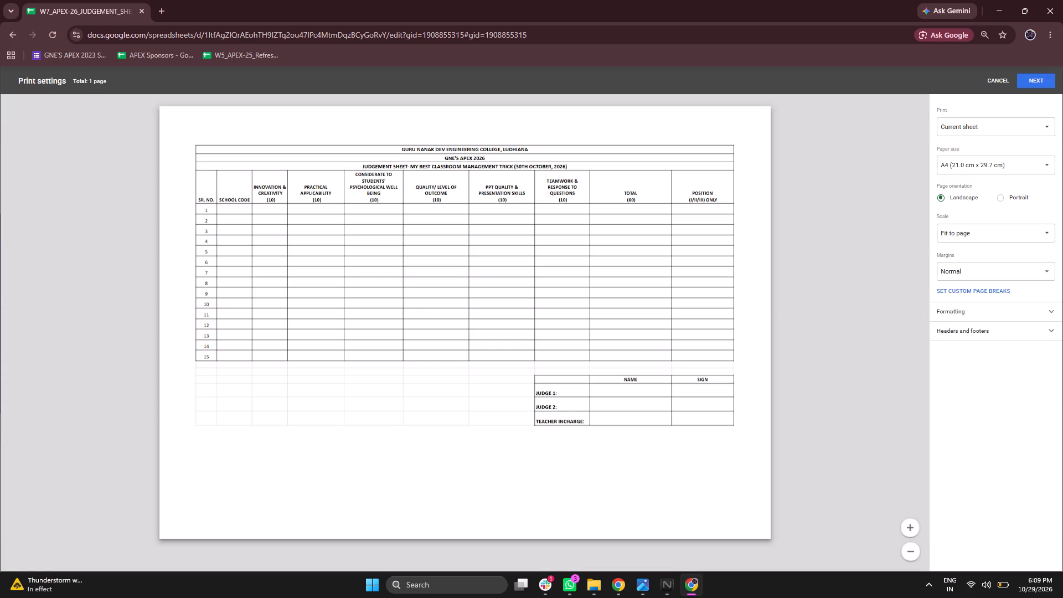
click(1005, 235)
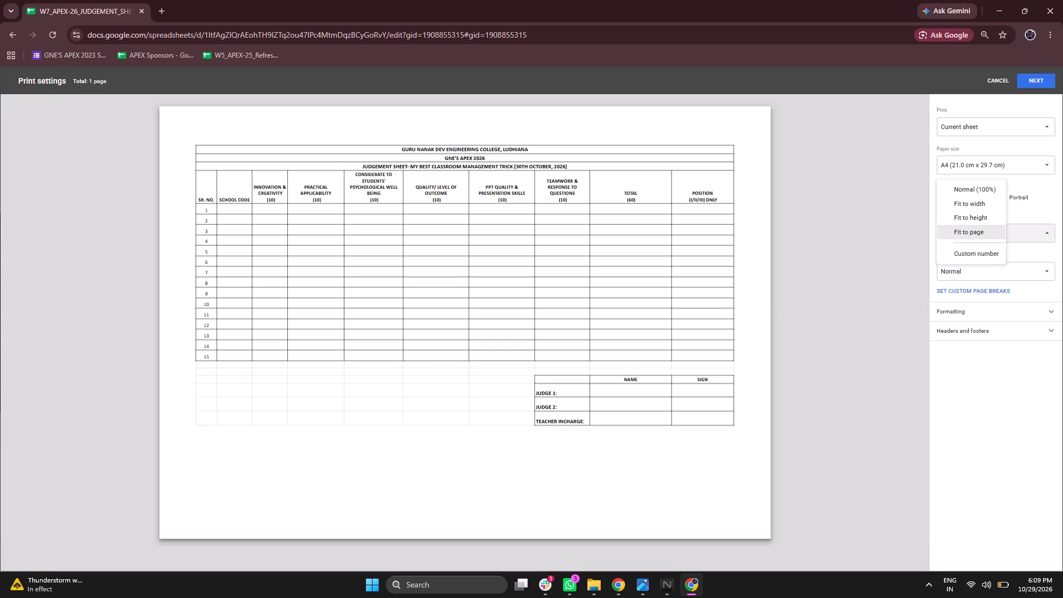
click(991, 199)
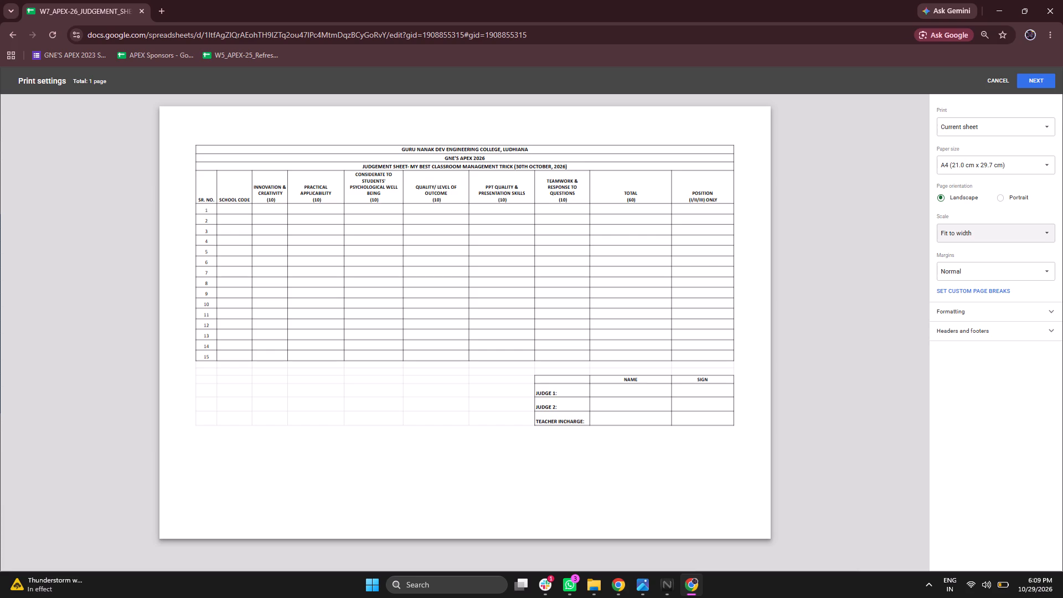
scroll(897, 349, down, 2)
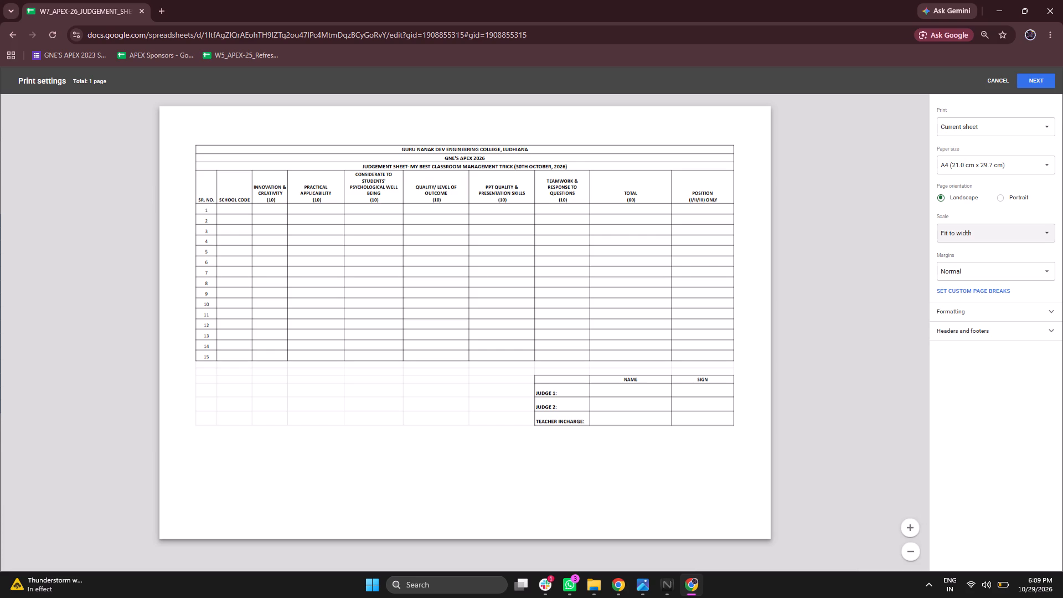
scroll(904, 319, down, 2)
scroll(771, 398, down, 1)
click(1036, 79)
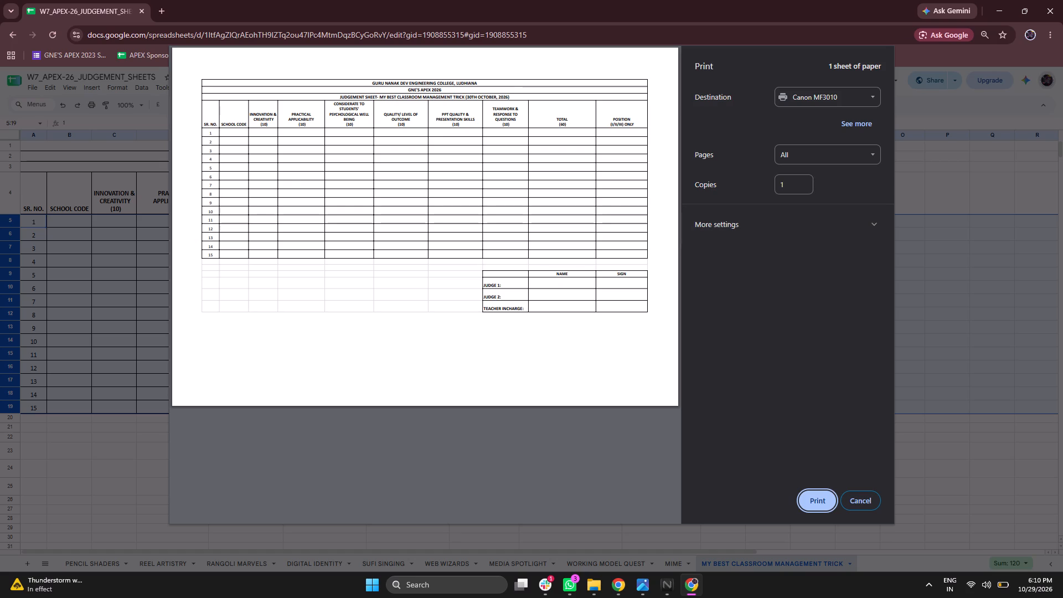
click(809, 491)
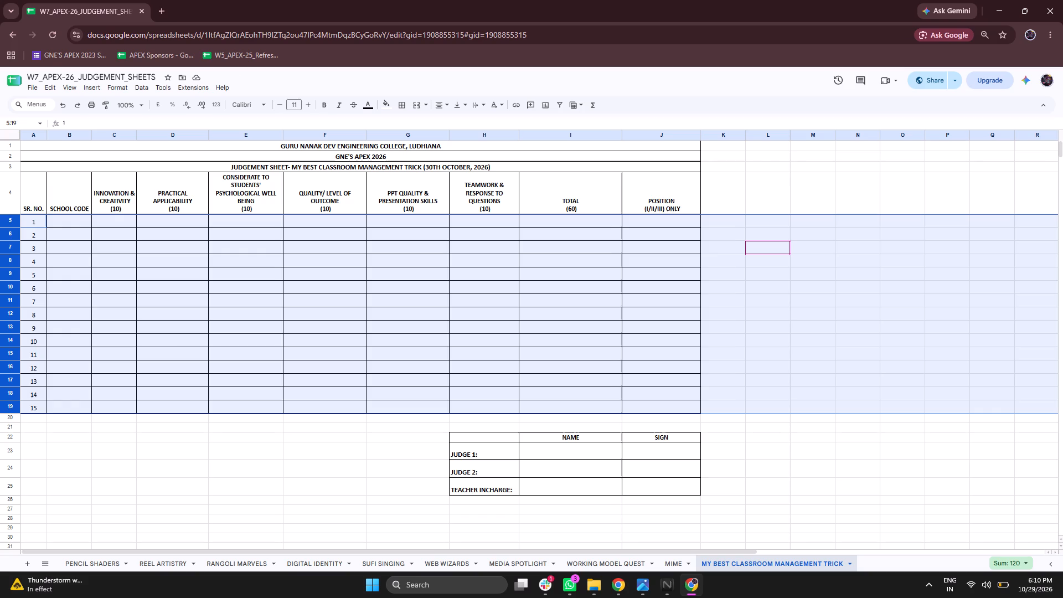
Print 2 more copies of the MY BEST CLASSROOM MANAGEMENT TRICK sheet on the Canon MF3010.
key(ctrl+p)
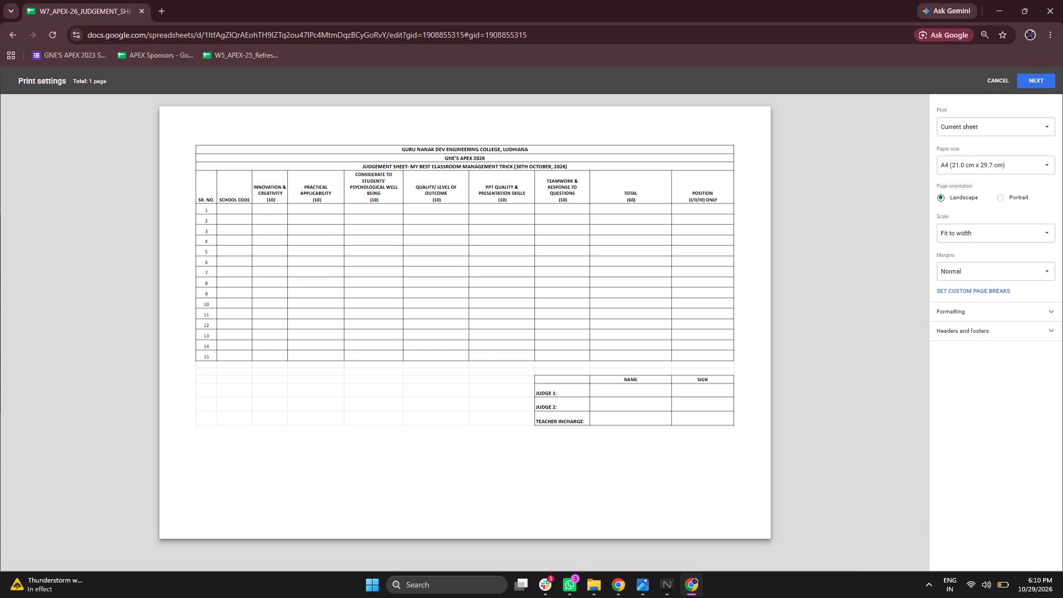
click(999, 231)
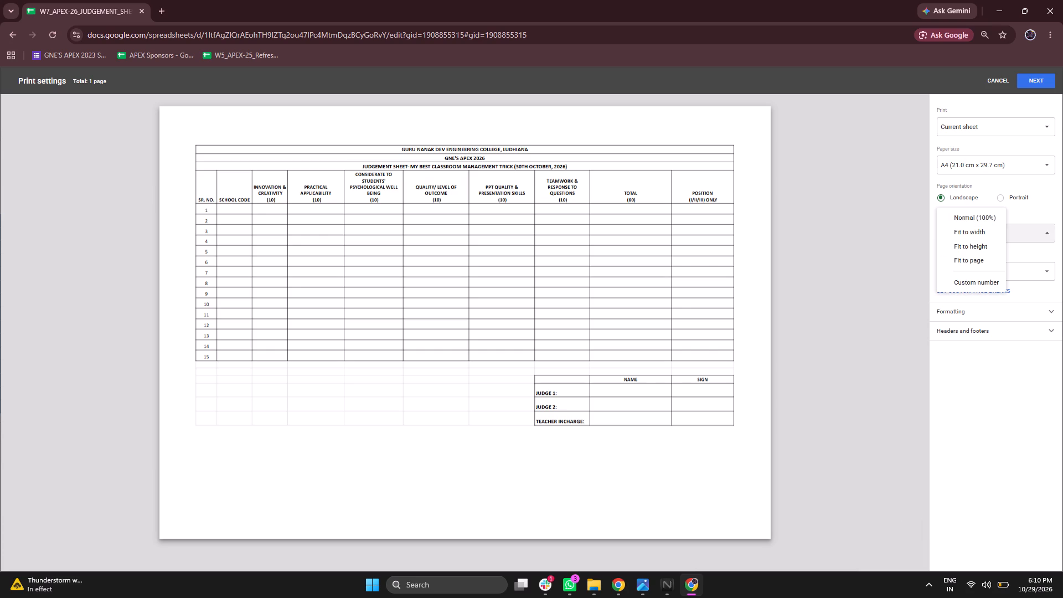
drag(994, 381, 1046, 78)
click(1046, 78)
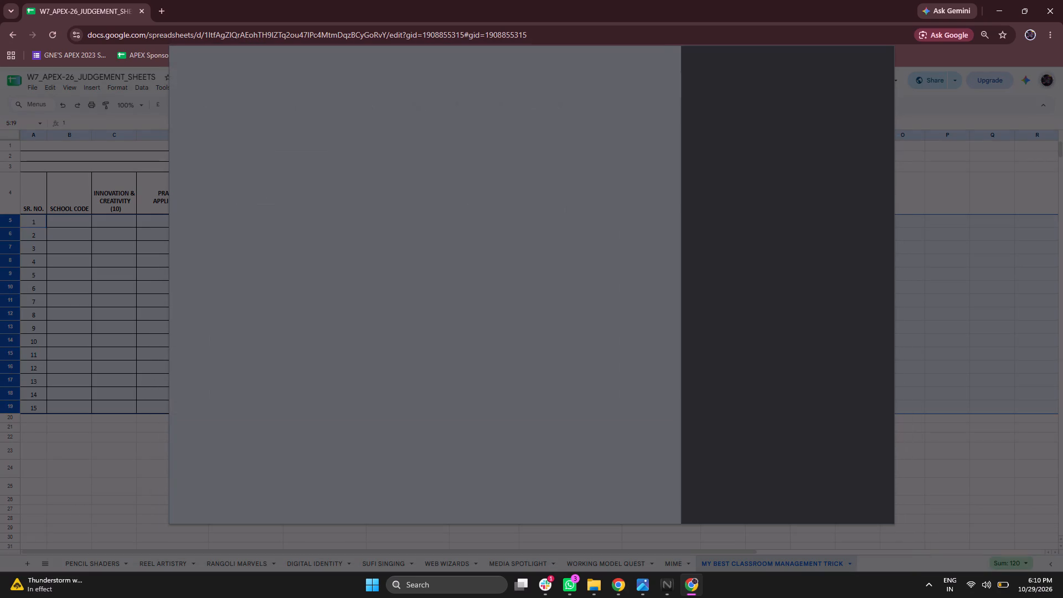
click(802, 183)
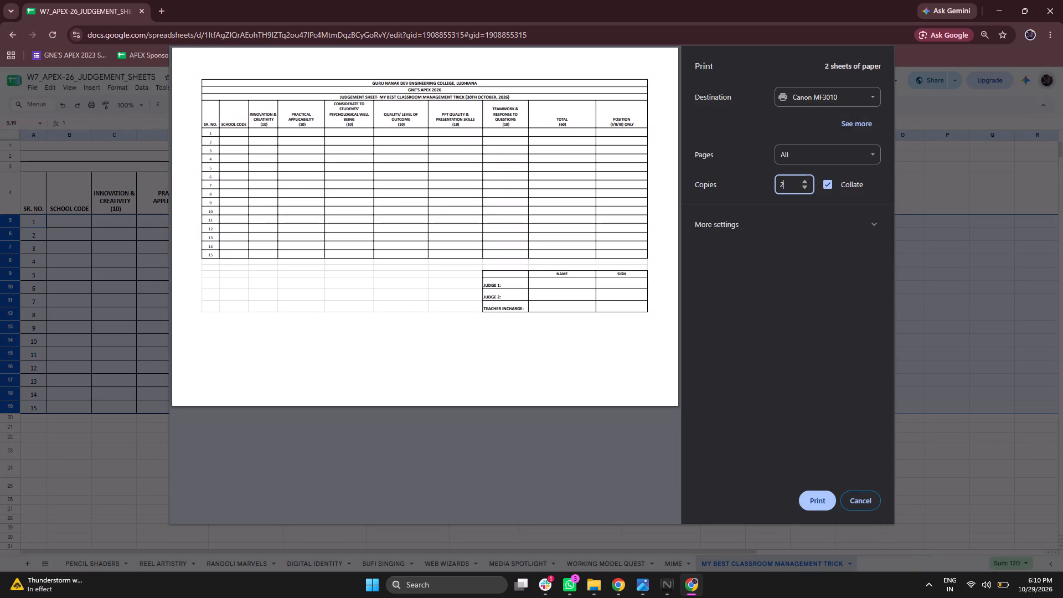
click(814, 507)
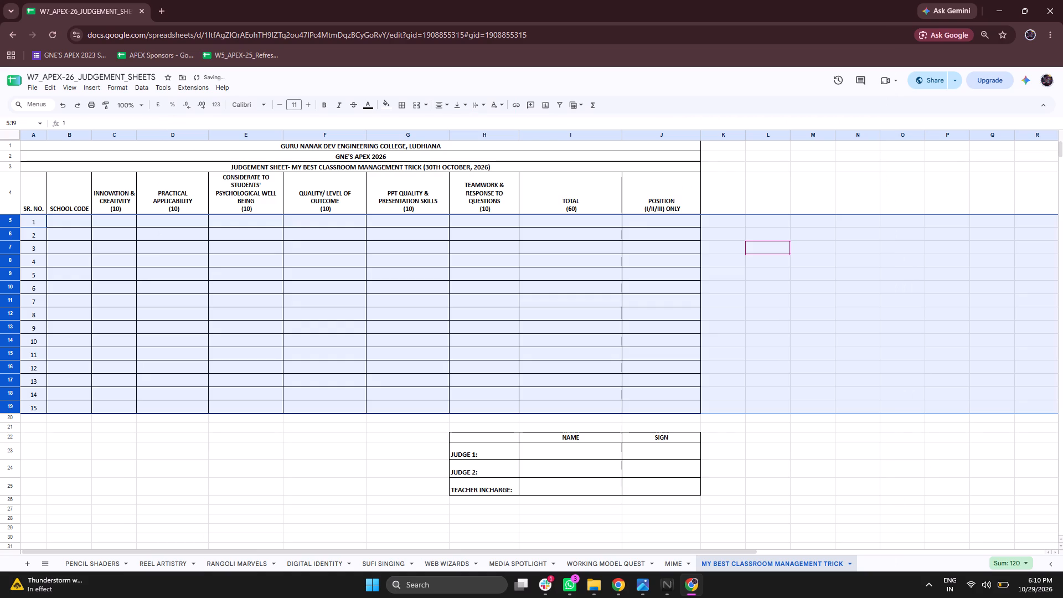
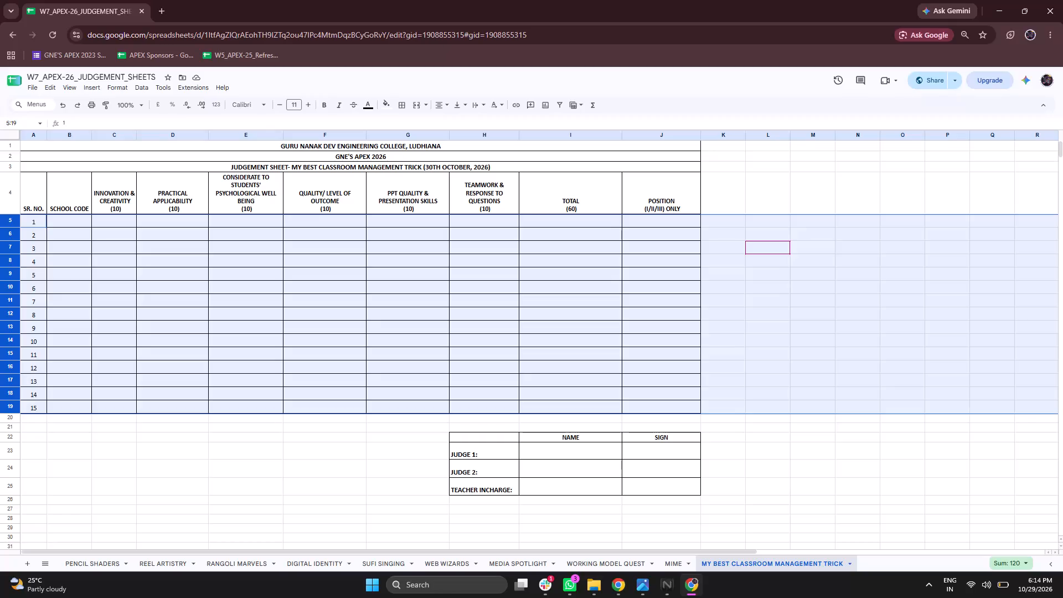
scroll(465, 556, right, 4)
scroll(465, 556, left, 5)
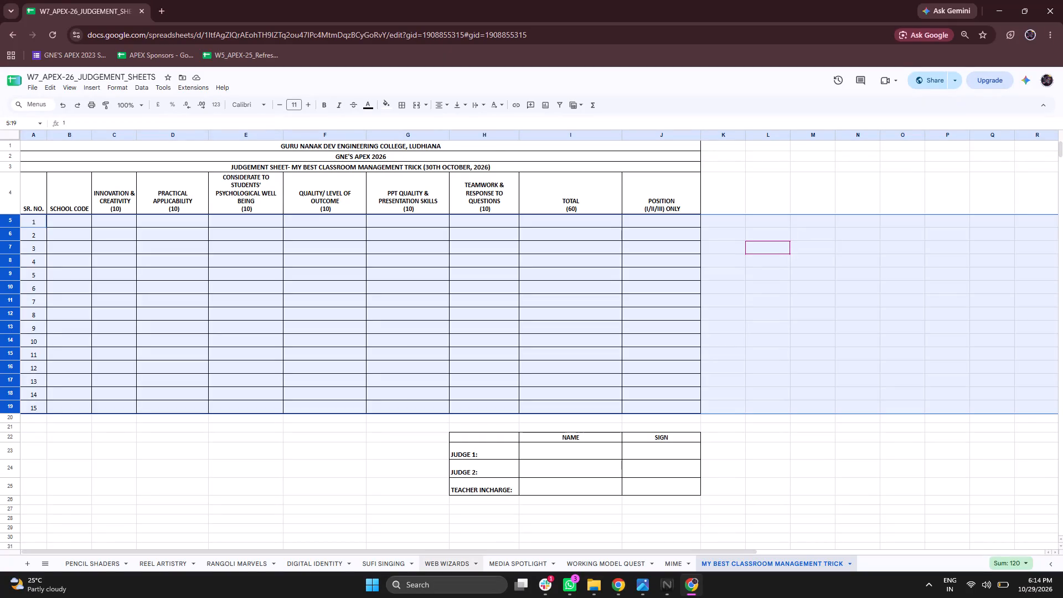
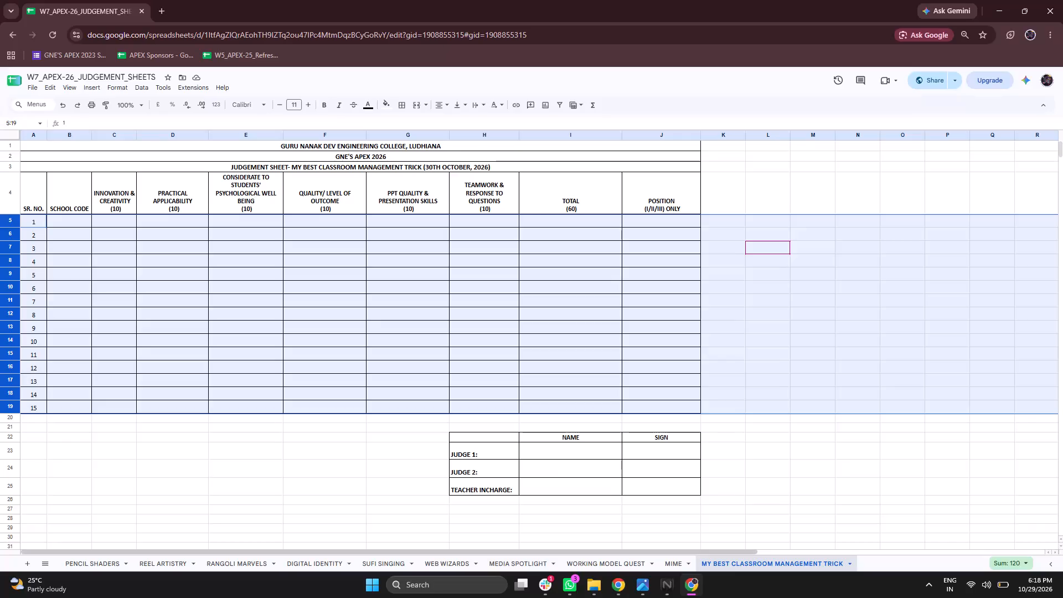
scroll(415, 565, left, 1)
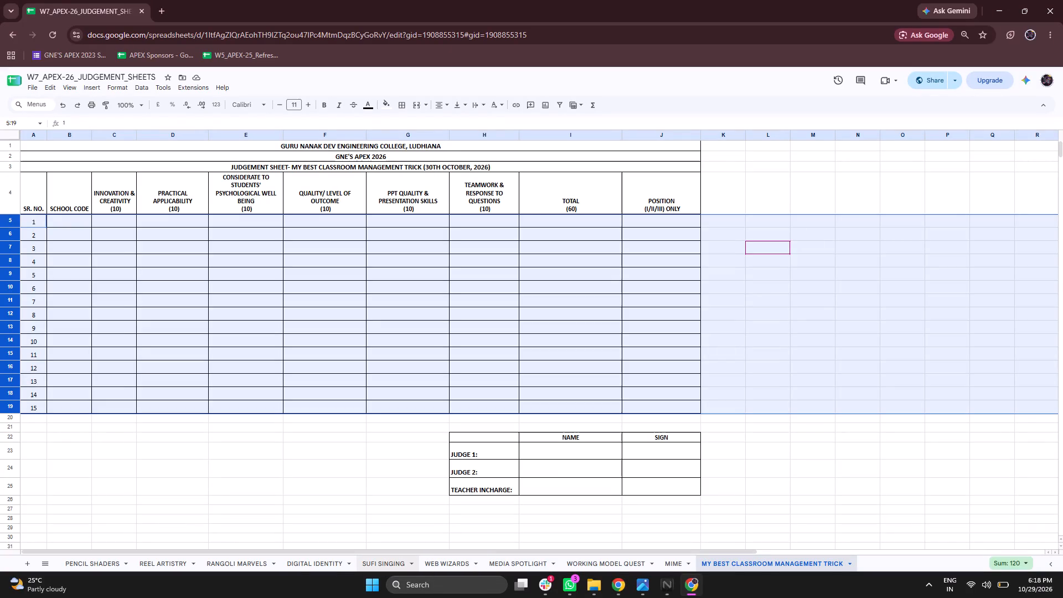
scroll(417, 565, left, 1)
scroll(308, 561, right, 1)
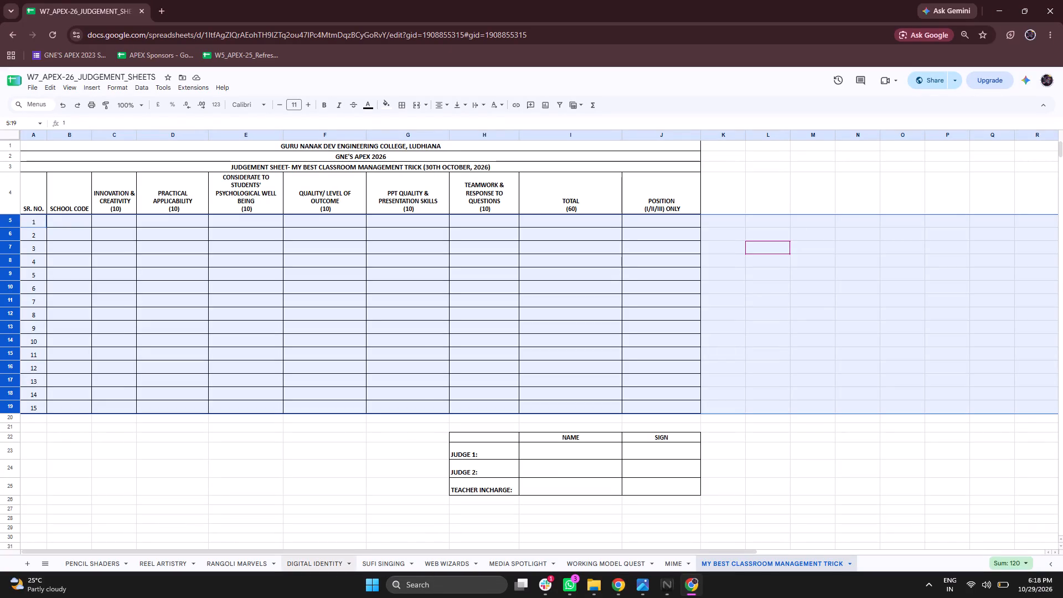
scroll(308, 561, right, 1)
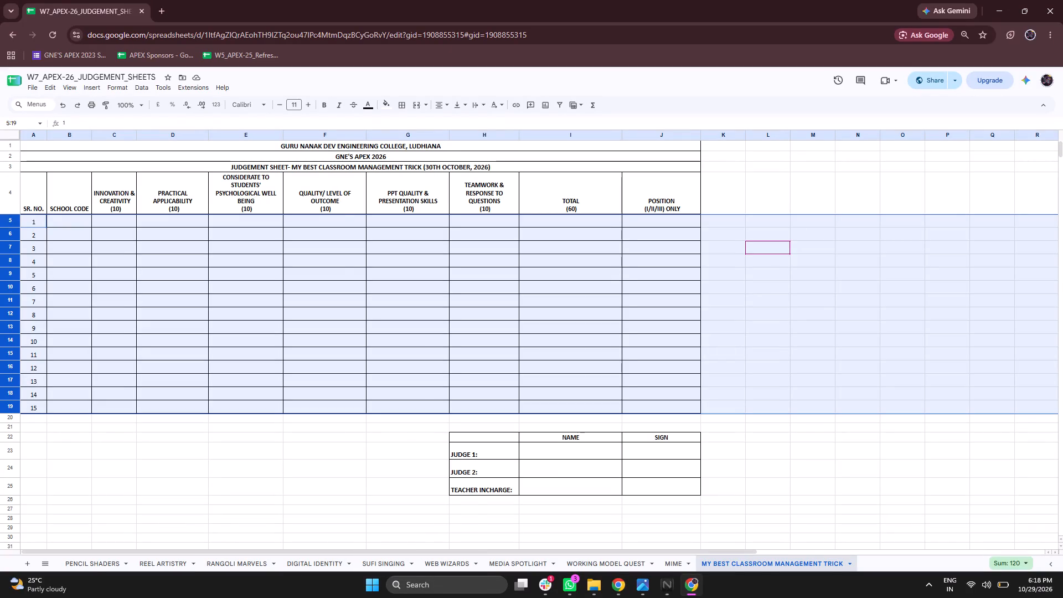
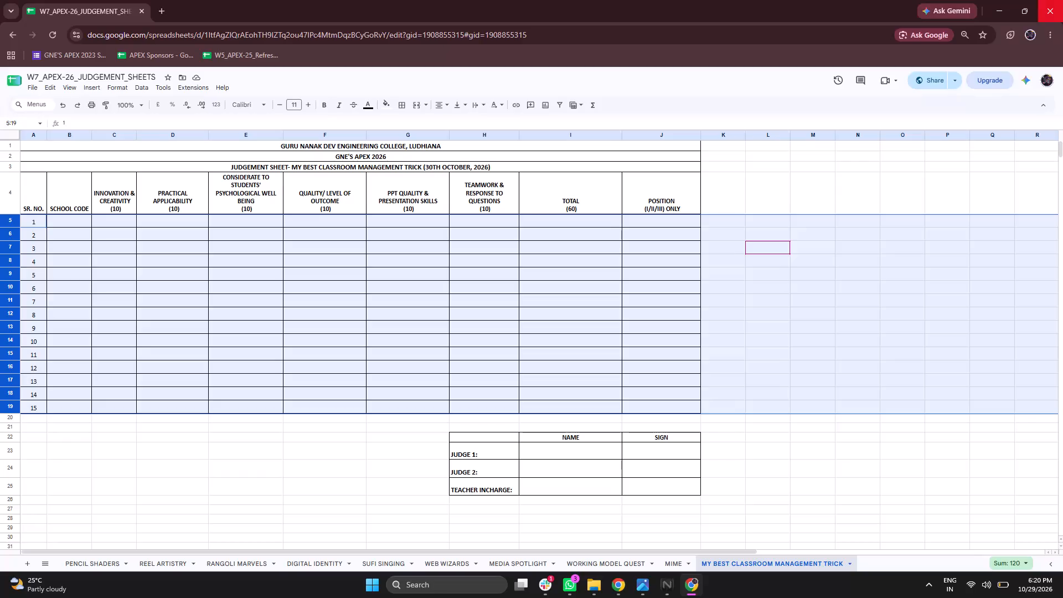
Close the browser window containing the W7_APEX-26_JUDGEMENT_SHEETS spreadsheet.
click(1061, 7)
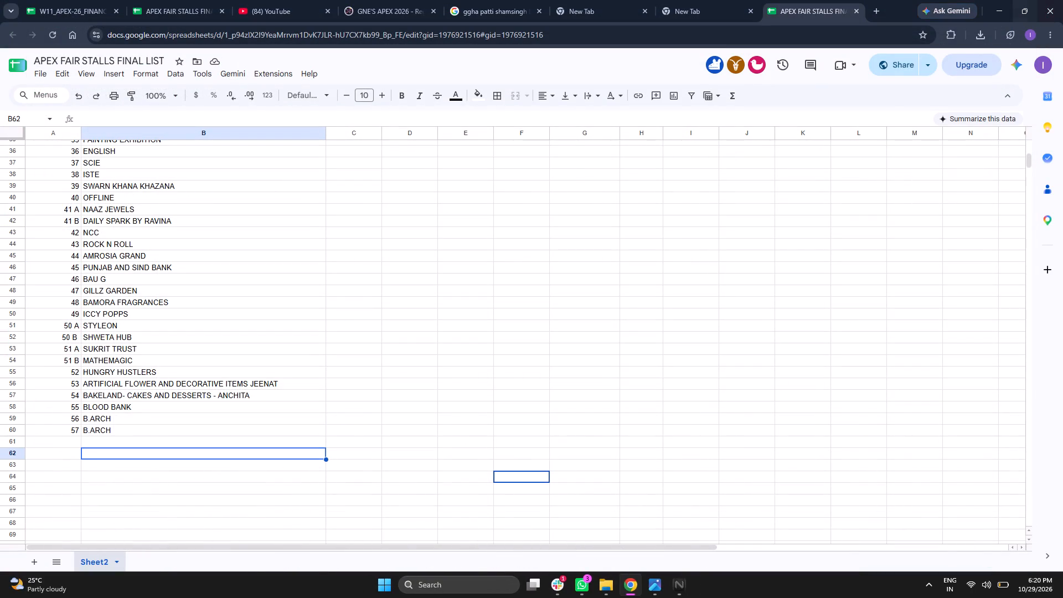